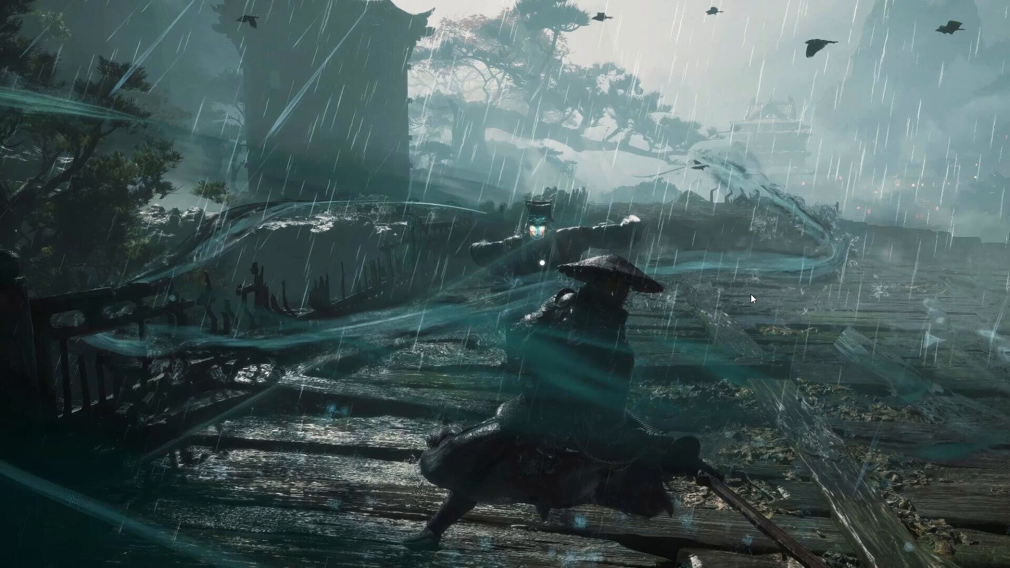
Switch to FL Studio and play the arrangement through to hear the melody and drums.
{"action": "left_click", "coordinate": [696, 559]}
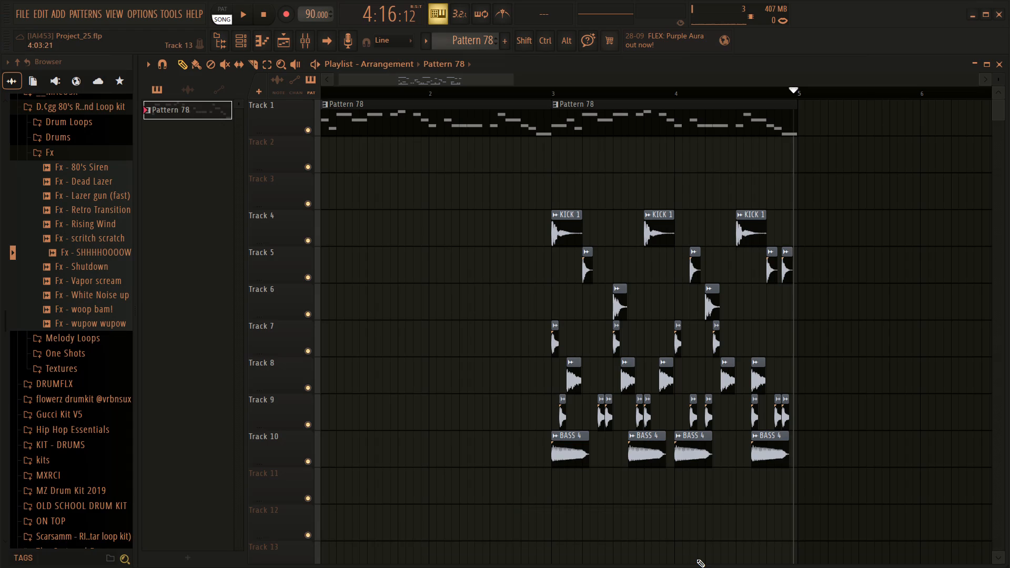
{"action": "key", "text": "space"}
{"action": "scroll", "coordinate": [695, 558], "scroll_direction": "up", "scroll_amount": 2}
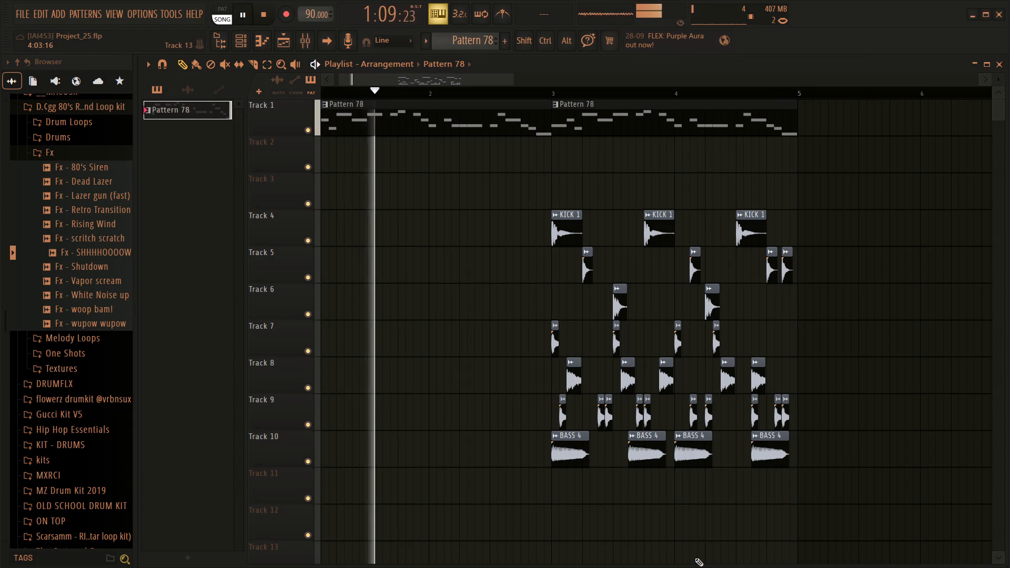
{"action": "scroll", "coordinate": [695, 558], "scroll_direction": "up", "scroll_amount": 1}
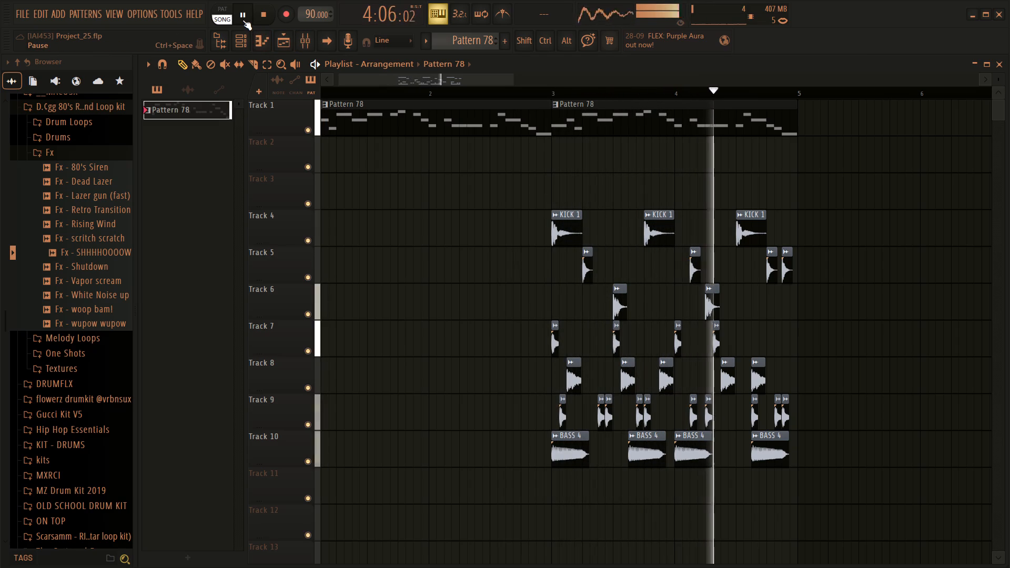
{"action": "left_click", "coordinate": [243, 20]}
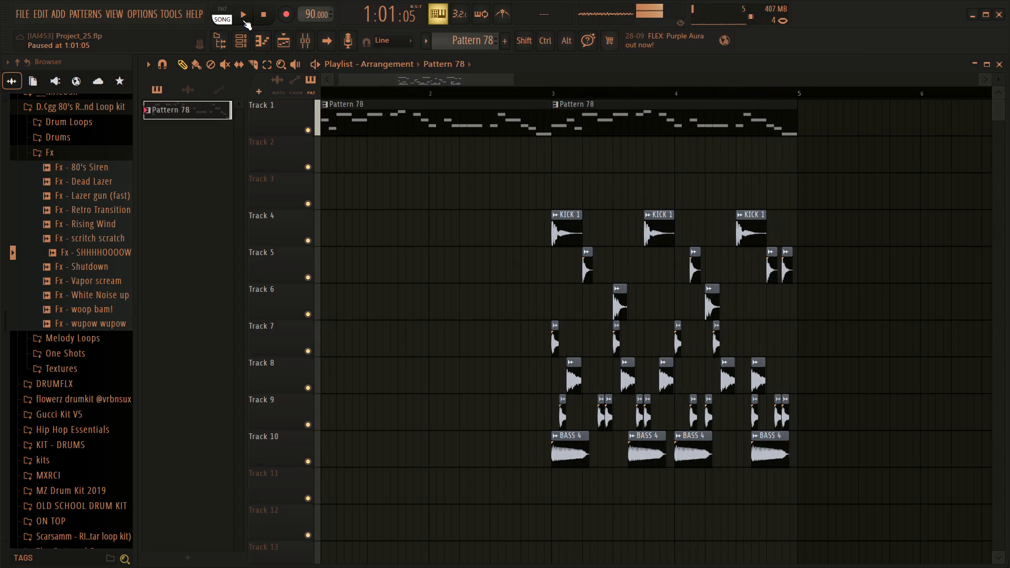
Look through the project's channels and audio clips, auditioning samples including KICK 4, OPEN HAT 1 and SNARE 3.
{"action": "left_click", "coordinate": [239, 40]}
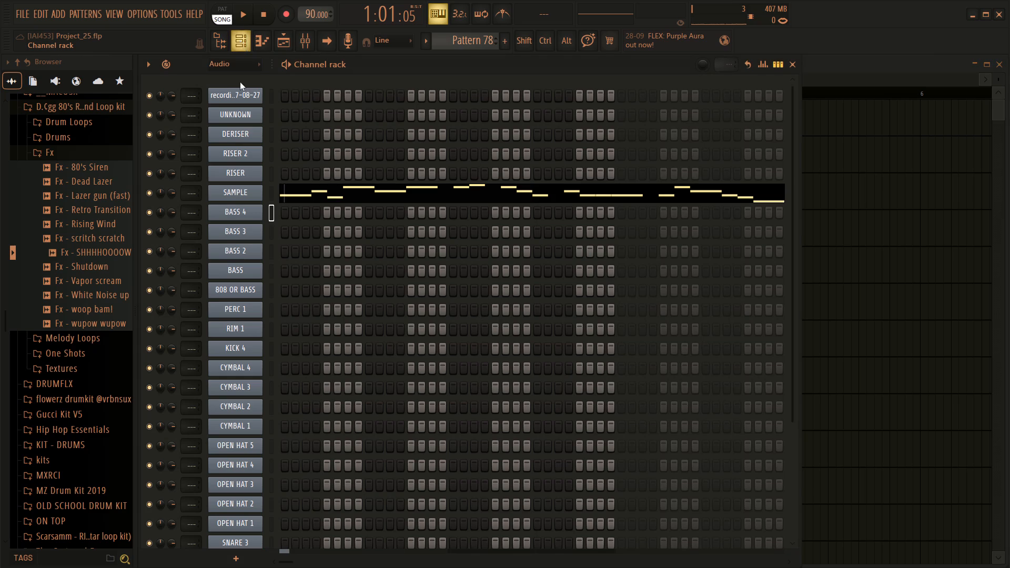
{"action": "left_click", "coordinate": [877, 86]}
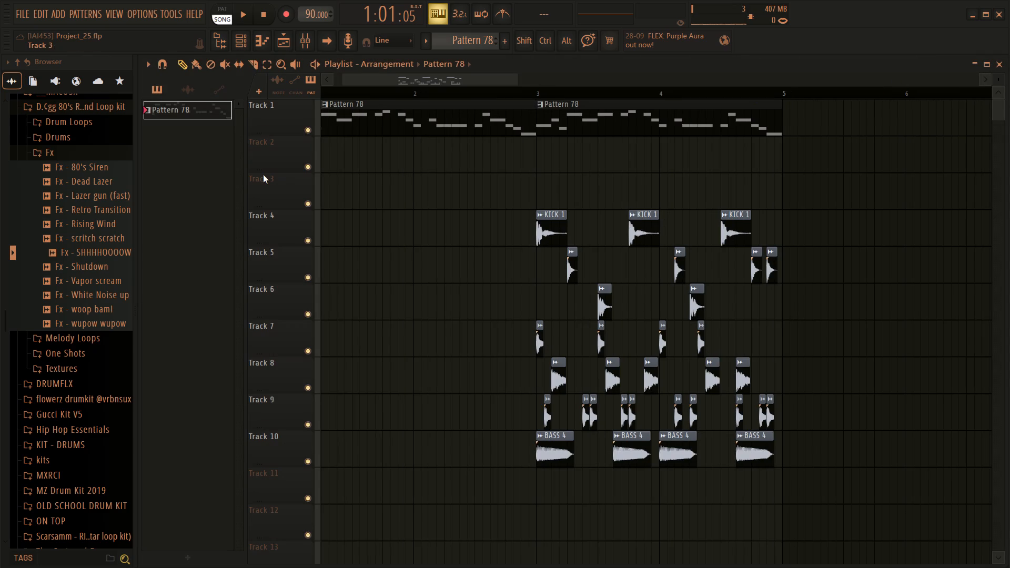
{"action": "left_click", "coordinate": [190, 84]}
{"action": "left_click", "coordinate": [185, 365]}
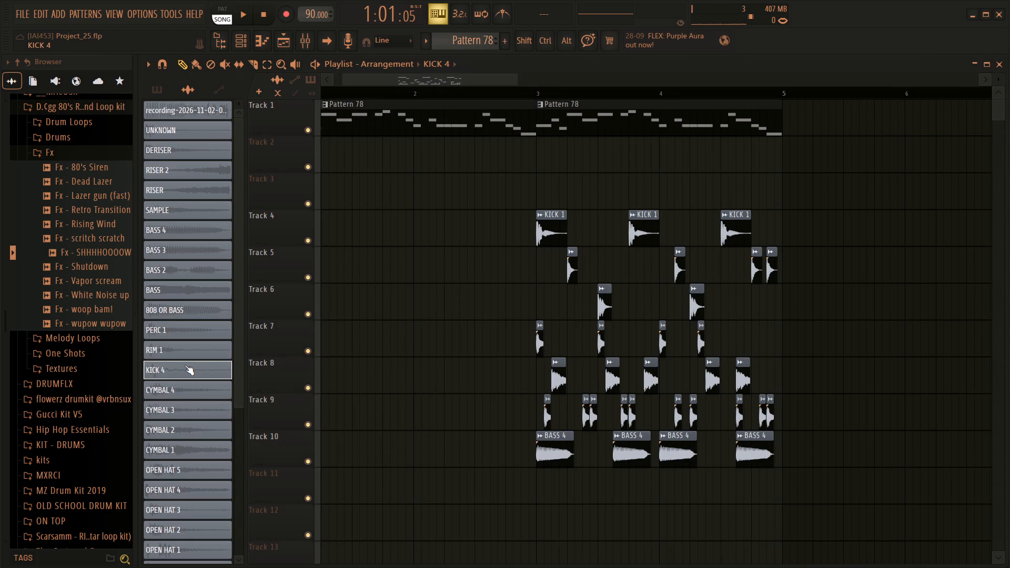
{"action": "scroll", "coordinate": [185, 365], "scroll_direction": "down", "scroll_amount": 1}
{"action": "double_click", "coordinate": [173, 368]}
{"action": "double_click", "coordinate": [187, 438]}
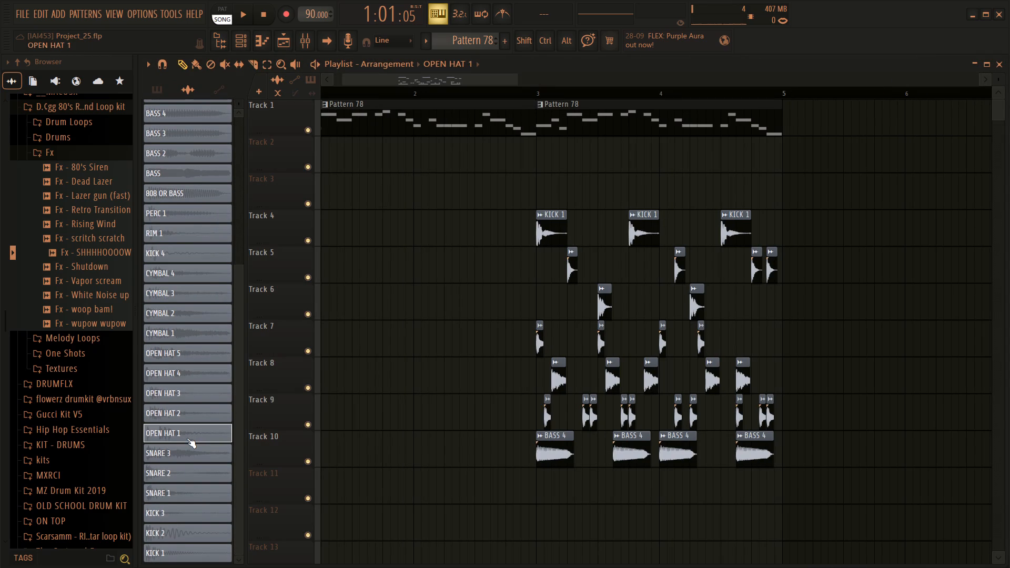
{"action": "left_click", "coordinate": [175, 453]}
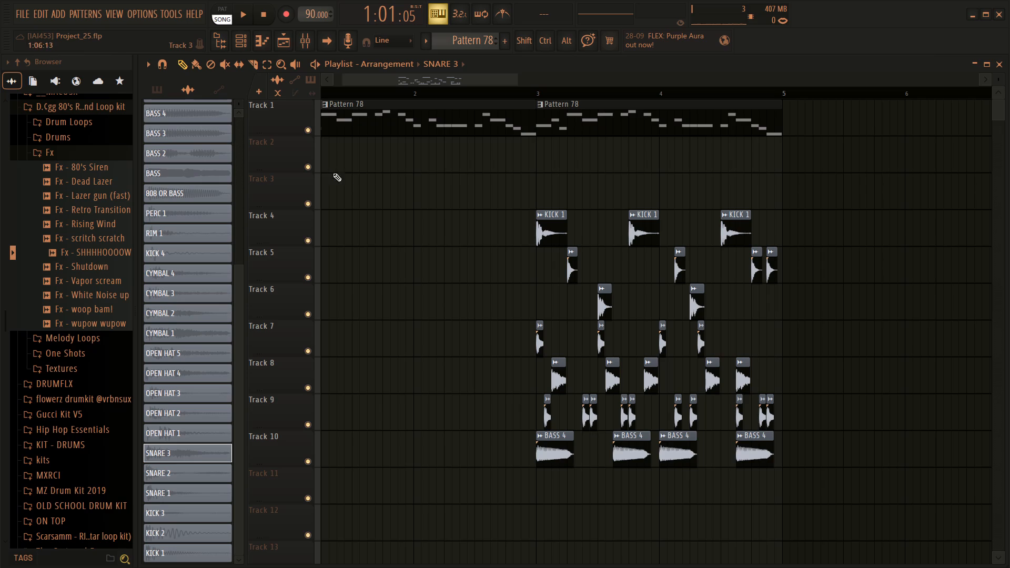
Mute Track 1 and play the remaining drum and bass tracks from bar 3.
{"action": "left_click", "coordinate": [307, 127]}
{"action": "left_click", "coordinate": [535, 95]}
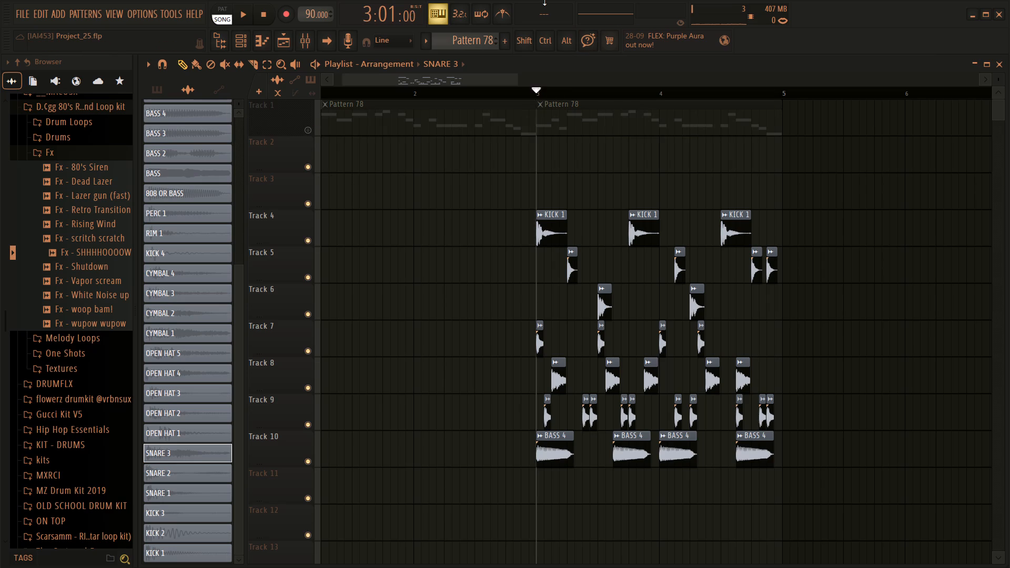
{"action": "key", "text": "space"}
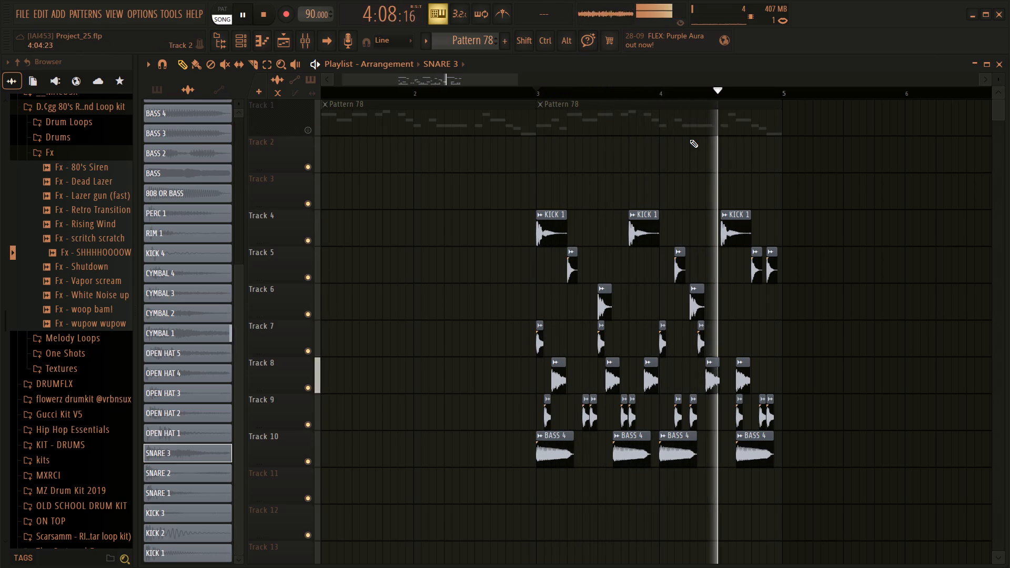
{"action": "scroll", "coordinate": [690, 139], "scroll_direction": "left", "scroll_amount": 2}
{"action": "scroll", "coordinate": [690, 139], "scroll_direction": "right", "scroll_amount": 2}
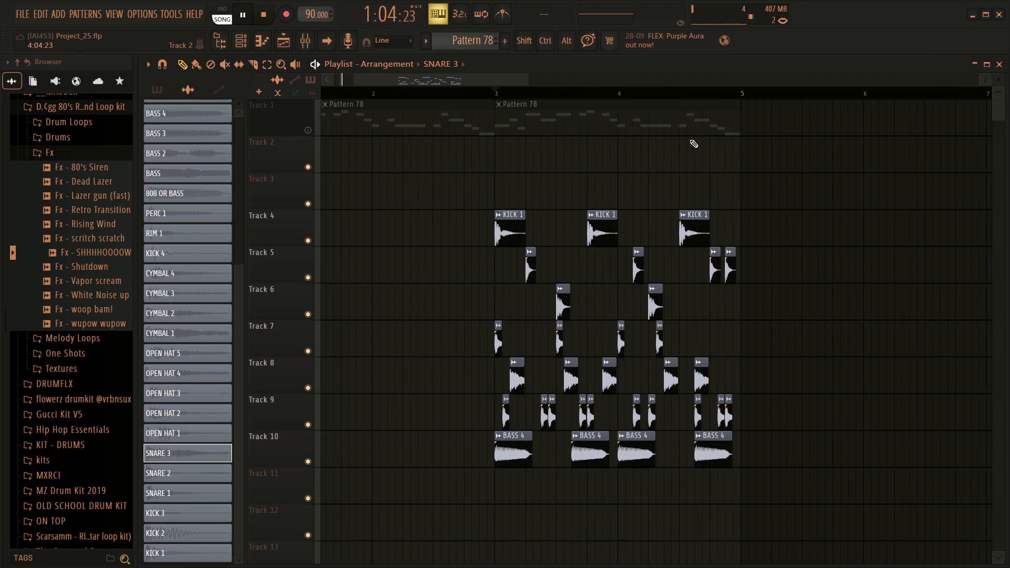
{"action": "left_click", "coordinate": [500, 96]}
{"action": "left_click", "coordinate": [476, 96]}
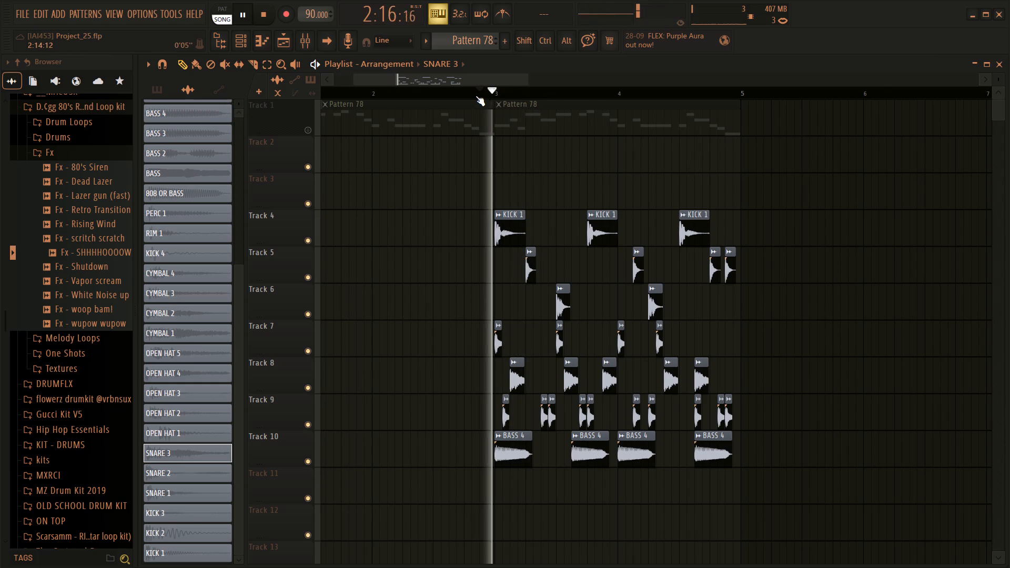
Show the Unsorted channel group and add the ZENOLOGY generator plugin as a new channel.
{"action": "left_click", "coordinate": [243, 40]}
{"action": "left_click", "coordinate": [233, 69]}
{"action": "left_click", "coordinate": [233, 101]}
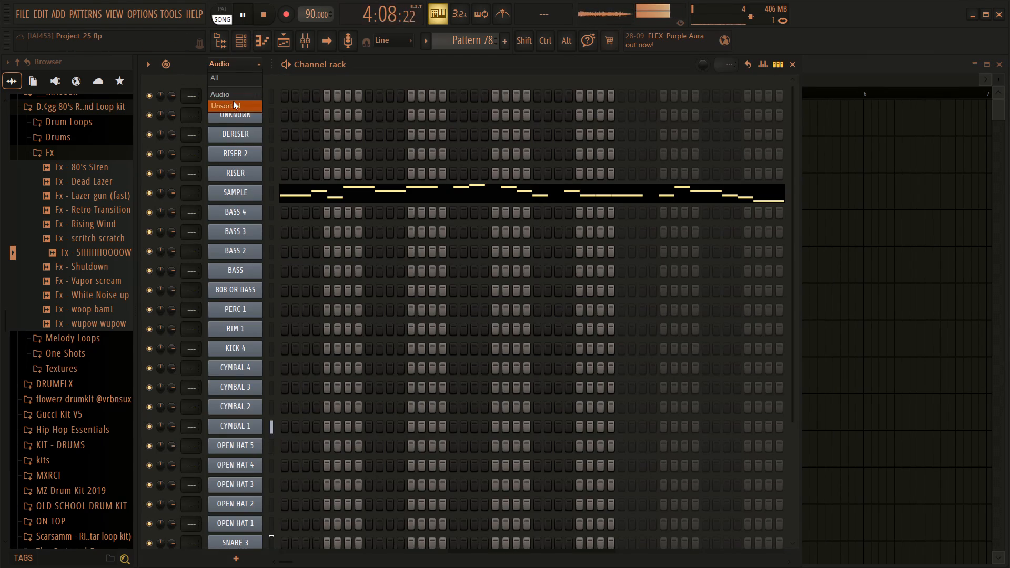
{"action": "left_click", "coordinate": [233, 209]}
{"action": "left_click", "coordinate": [277, 25]}
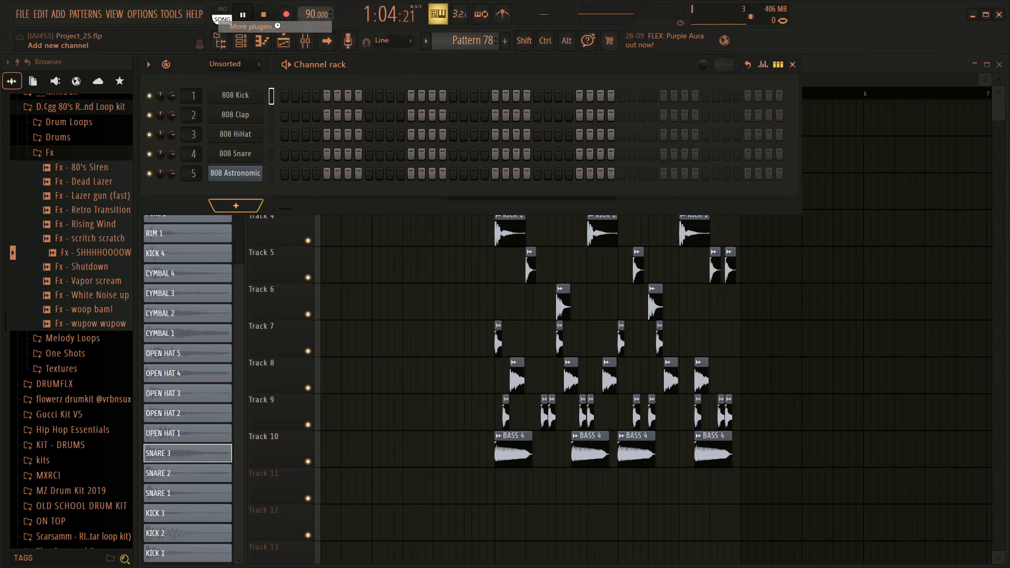
{"action": "left_click", "coordinate": [468, 533]}
{"action": "type", "text": "zeno"}
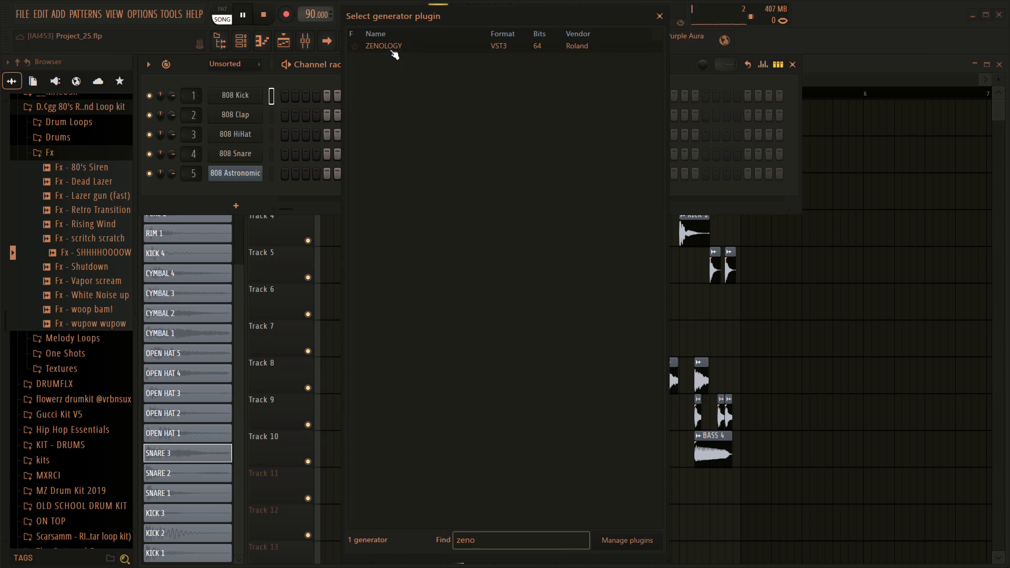
{"action": "triple_click", "coordinate": [390, 48]}
{"action": "double_click", "coordinate": [390, 48]}
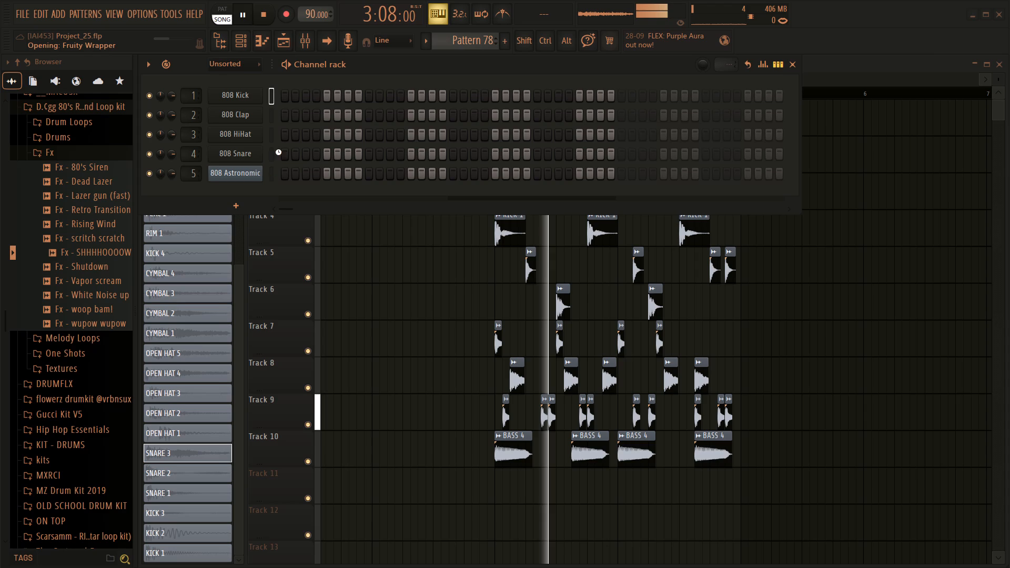
{"action": "left_click", "coordinate": [296, 144]}
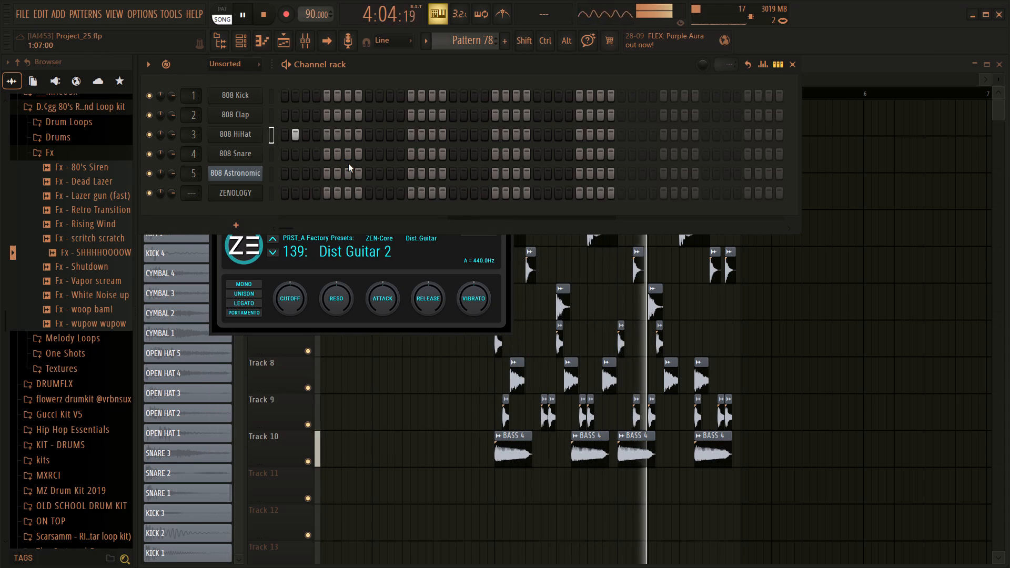
{"action": "left_click", "coordinate": [365, 422]}
{"action": "right_click", "coordinate": [367, 420]}
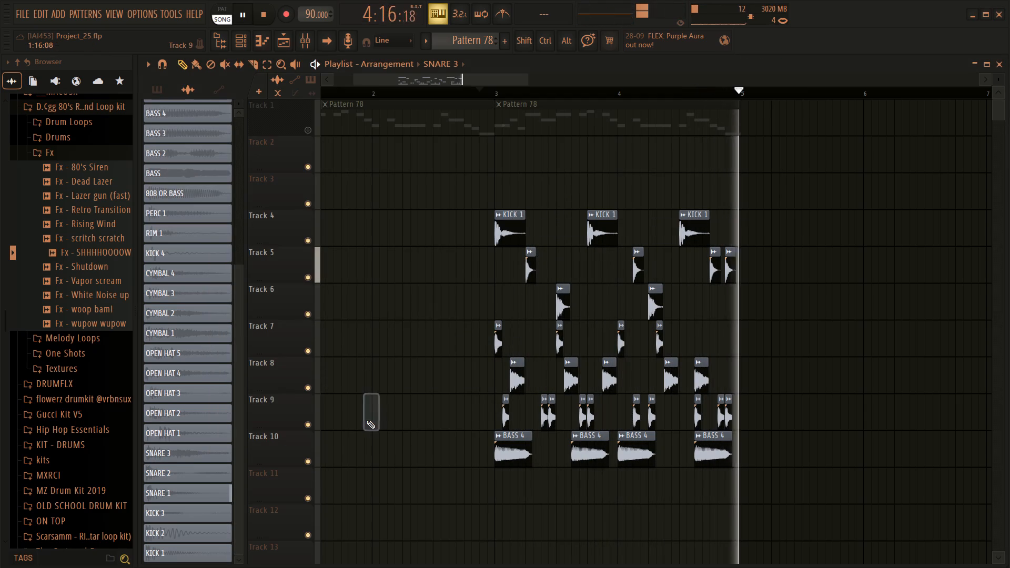
Select the playlist time range from bar 3 to bar 5 for looped playback.
{"action": "left_click_drag", "start_coordinate": [497, 95], "coordinate": [735, 145], "text": "ctrl"}
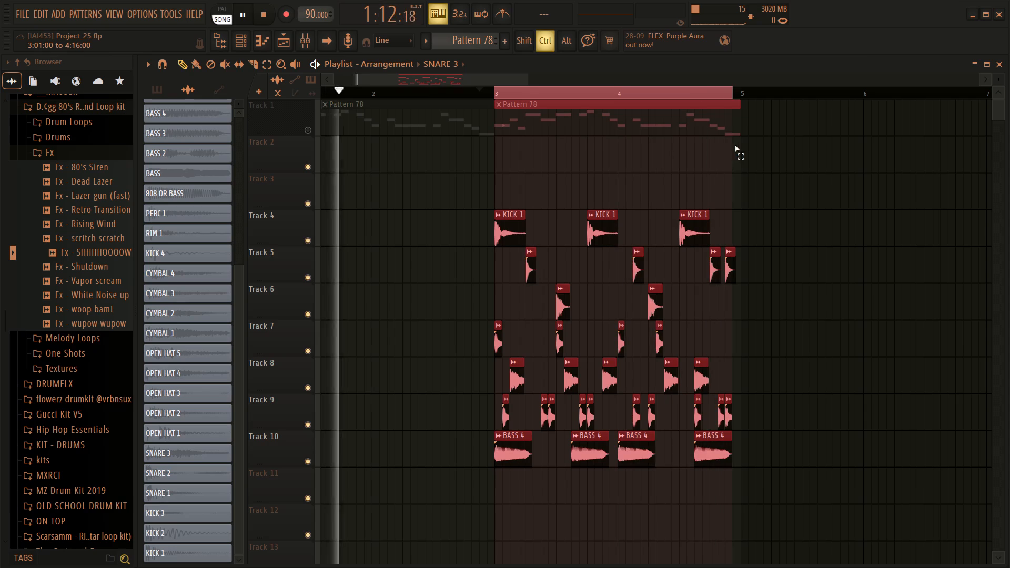
{"action": "left_click_drag", "start_coordinate": [735, 145], "coordinate": [742, 146], "text": "ctrl"}
Audition wind presets including Oboe in ZENOLOGY's preset browser by playing notes over the loop.
{"action": "left_click", "coordinate": [240, 50]}
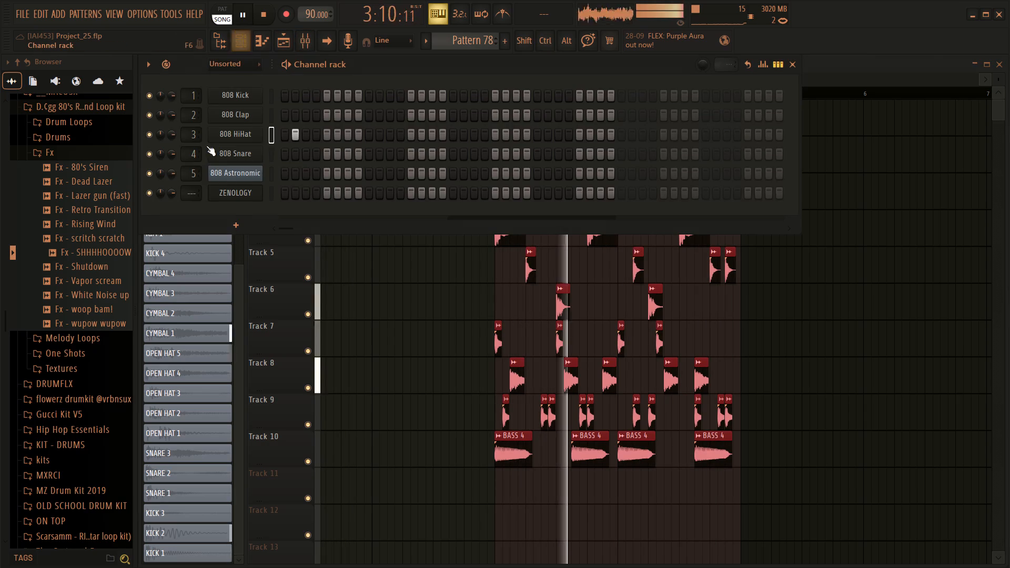
{"action": "left_click", "coordinate": [231, 200]}
{"action": "left_click", "coordinate": [236, 196]}
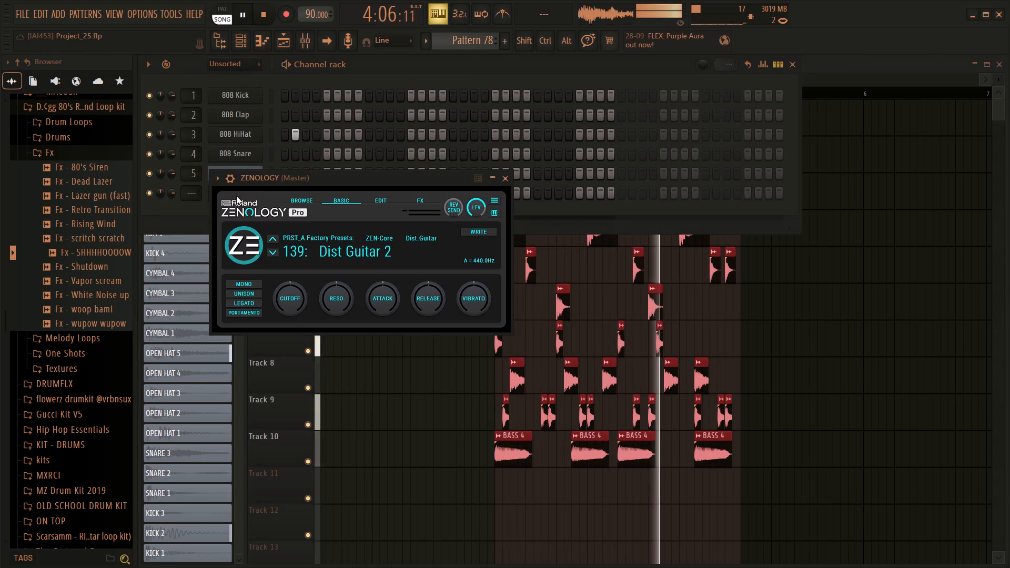
{"action": "left_click", "coordinate": [303, 205]}
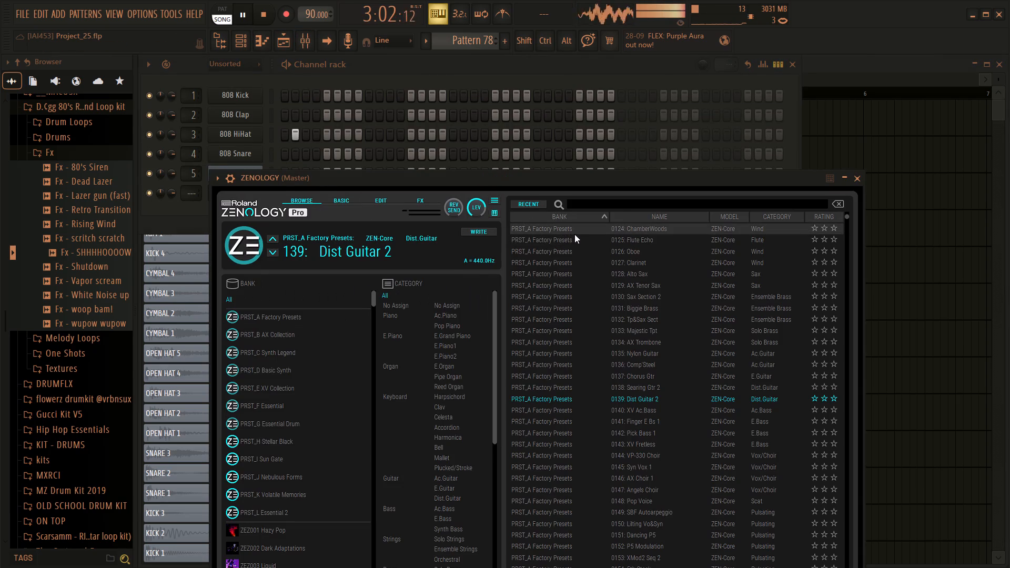
{"action": "left_click", "coordinate": [574, 234]}
{"action": "type", "text": "ghfh"}
{"action": "key", "text": "f"}
{"action": "left_click", "coordinate": [662, 253]}
{"action": "key", "text": "g"}
{"action": "key", "text": "h"}
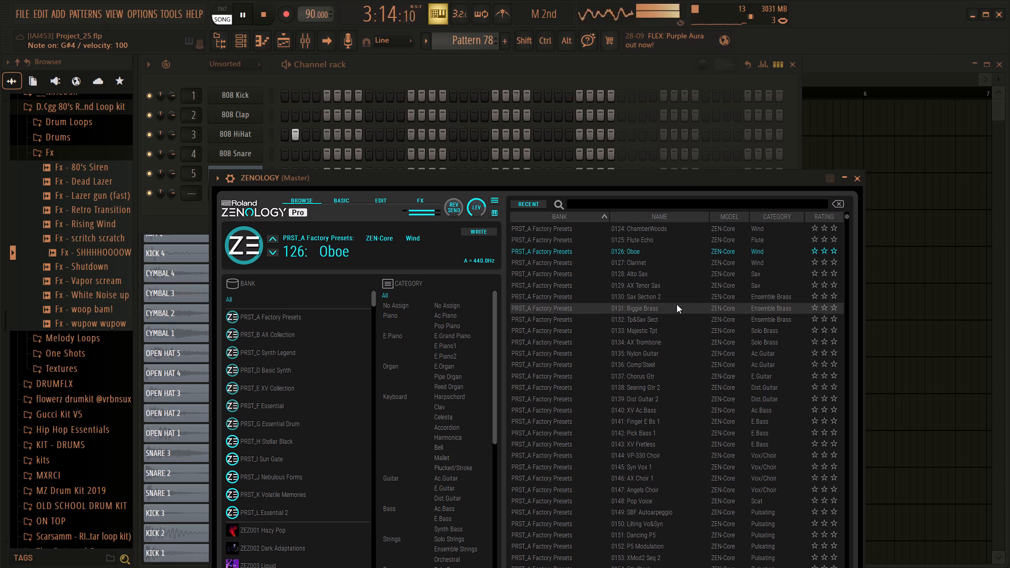
{"action": "key", "text": "g"}
{"action": "key", "text": "h"}
{"action": "type", "text": "ft"}
{"action": "key", "text": "r"}
{"action": "key", "text": "y"}
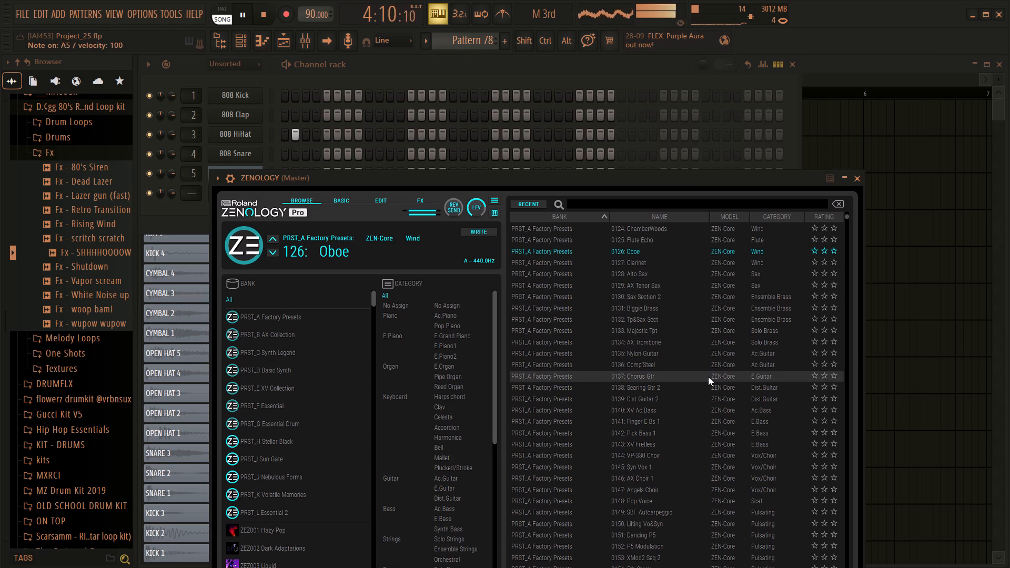
Try the Chorus Gtr preset with a few notes, load Dist Guitar 2 instead, and close ZENOLOGY.
{"action": "left_click", "coordinate": [708, 377]}
{"action": "type", "text": "gh"}
{"action": "key", "text": "f"}
{"action": "type", "text": "ghtr"}
{"action": "left_click", "coordinate": [681, 396]}
{"action": "type", "text": "hfghftr"}
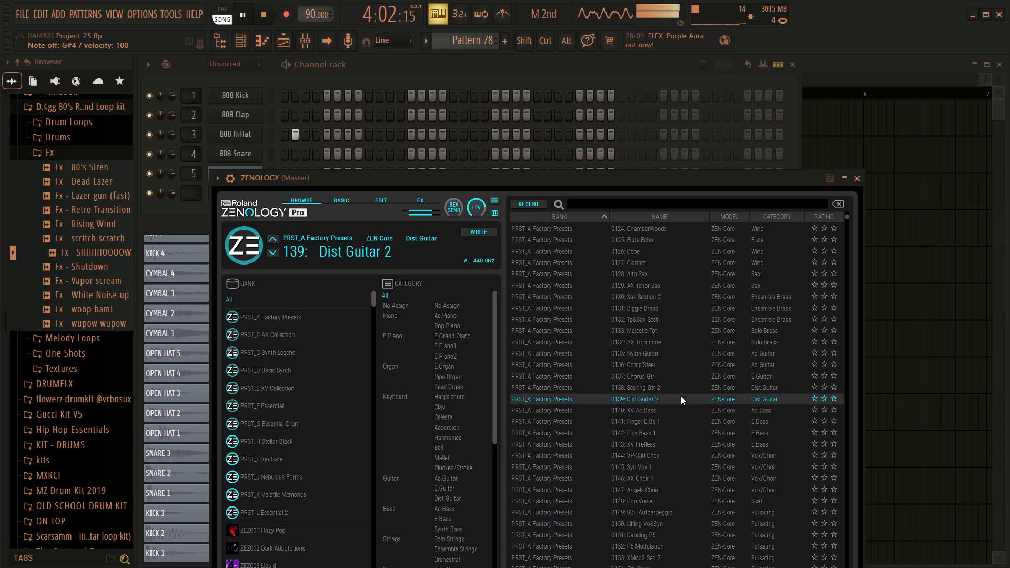
{"action": "type", "text": "ghft"}
{"action": "left_click", "coordinate": [851, 176]}
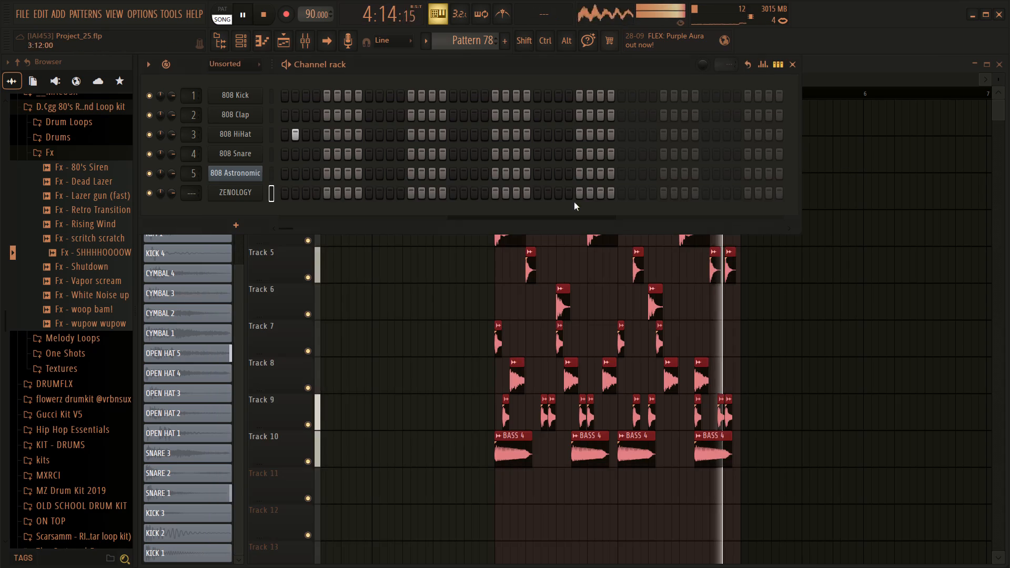
Open the ZENOLOGY channel's piano roll and switch to the empty Pattern 1.
{"action": "right_click", "coordinate": [238, 189]}
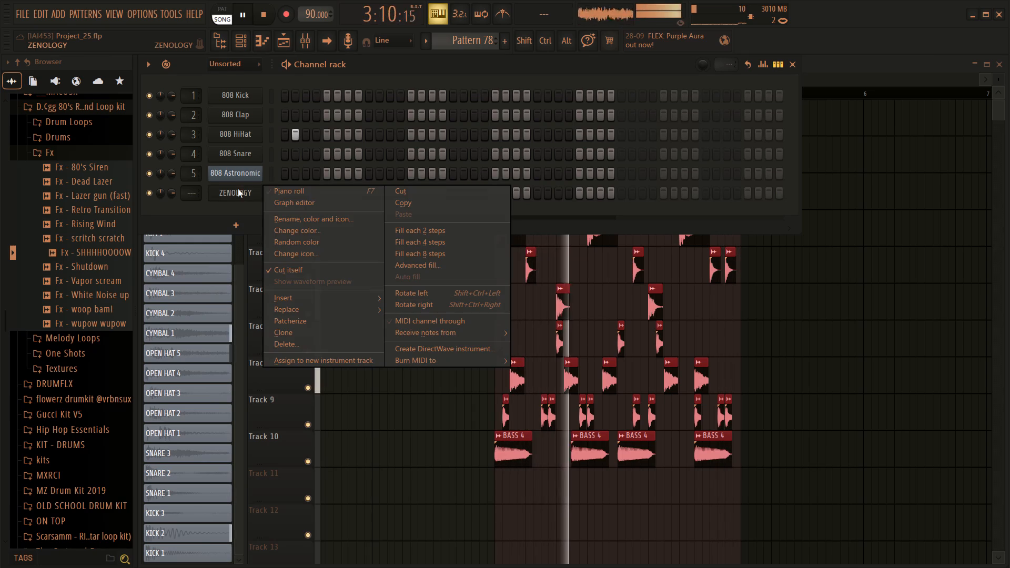
{"action": "left_click", "coordinate": [279, 190]}
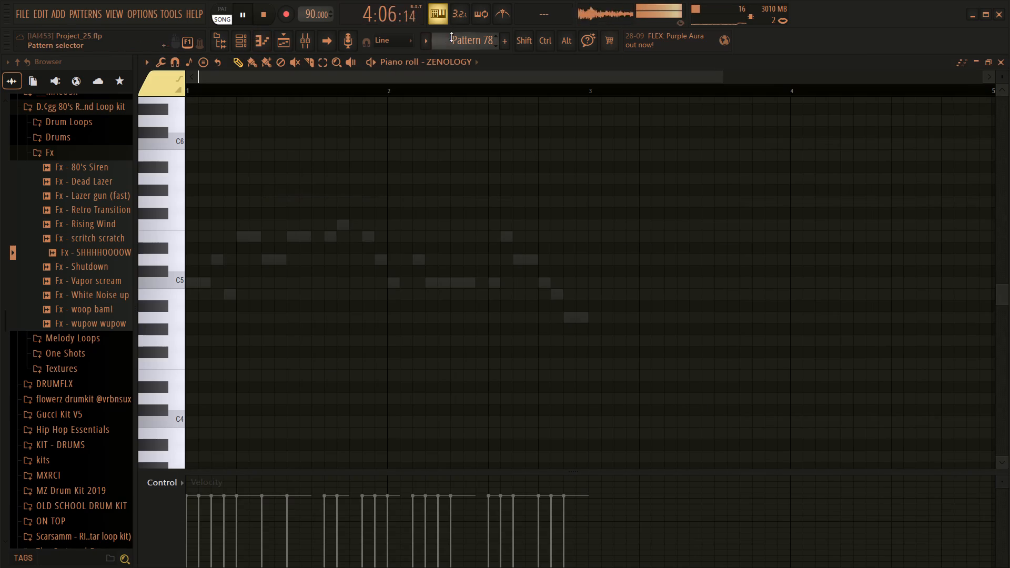
{"action": "left_click_drag", "start_coordinate": [451, 37], "coordinate": [484, 333]}
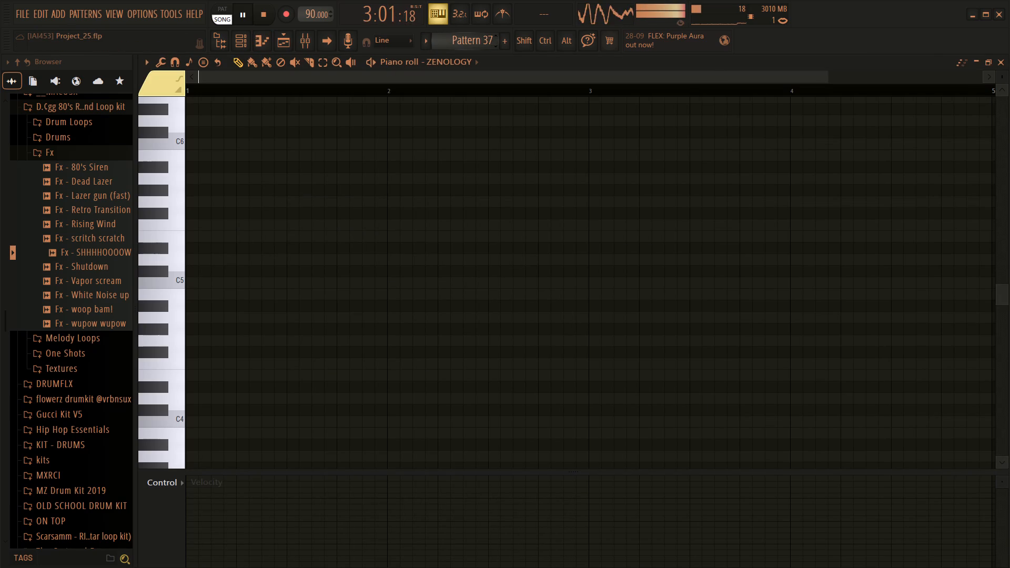
{"action": "left_click_drag", "start_coordinate": [484, 333], "coordinate": [551, 493]}
{"action": "left_click_drag", "start_coordinate": [451, 37], "coordinate": [443, 102]}
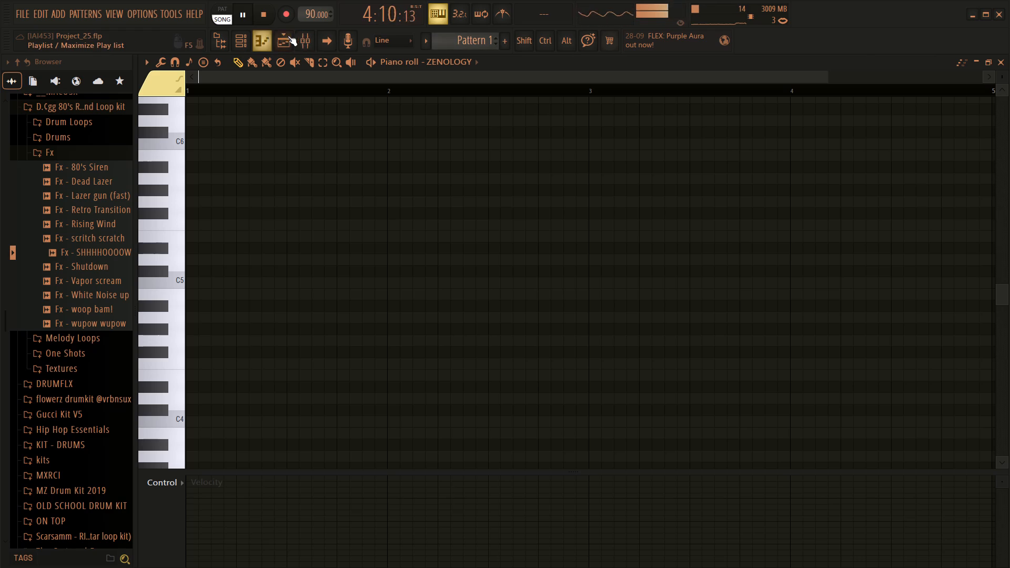
Place Pattern 1 on Track 2 at bar 3 and extend its clip to bar 5.
{"action": "left_click", "coordinate": [291, 40]}
{"action": "left_click_drag", "start_coordinate": [179, 115], "coordinate": [493, 153]}
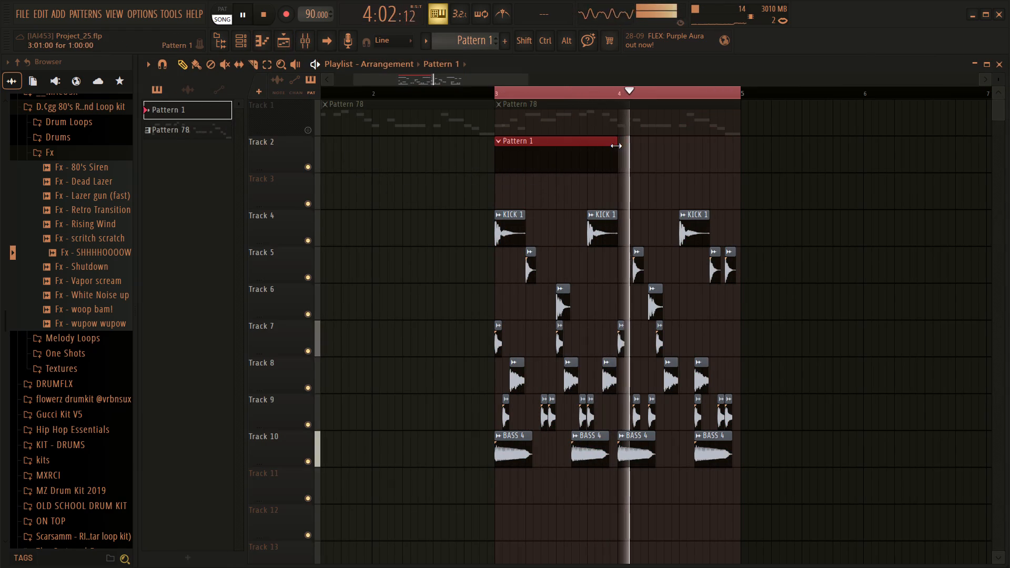
{"action": "left_click_drag", "start_coordinate": [616, 146], "coordinate": [738, 153]}
Open the Pattern 1 clip on Track 2 in the ZENOLOGY piano roll.
{"action": "double_click", "coordinate": [673, 153]}
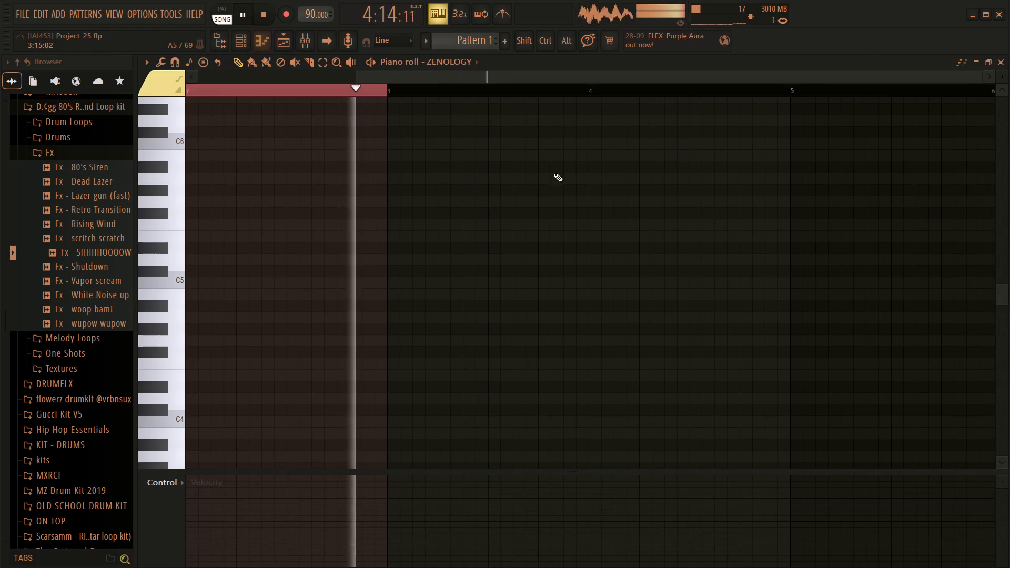
{"action": "scroll", "coordinate": [433, 166], "scroll_direction": "right", "scroll_amount": 11}
{"action": "scroll", "coordinate": [375, 184], "scroll_direction": "up", "scroll_amount": 12, "text": "ctrl"}
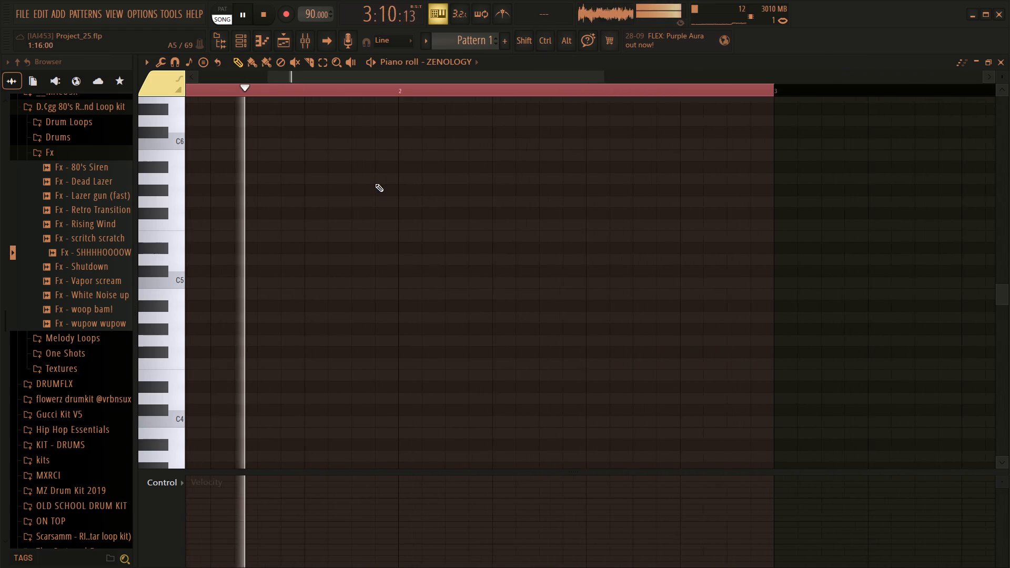
{"action": "scroll", "coordinate": [375, 184], "scroll_direction": "right", "scroll_amount": 10}
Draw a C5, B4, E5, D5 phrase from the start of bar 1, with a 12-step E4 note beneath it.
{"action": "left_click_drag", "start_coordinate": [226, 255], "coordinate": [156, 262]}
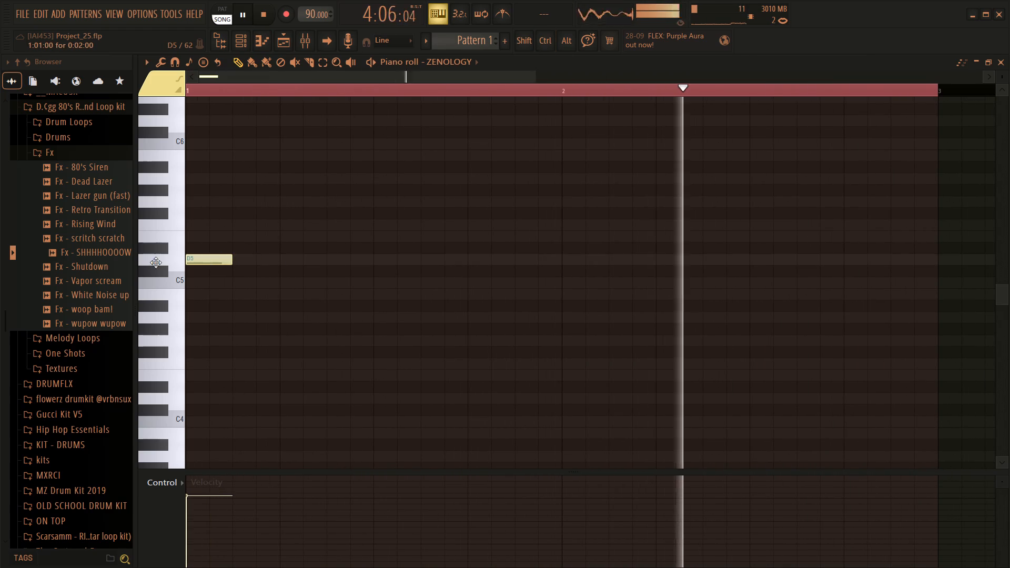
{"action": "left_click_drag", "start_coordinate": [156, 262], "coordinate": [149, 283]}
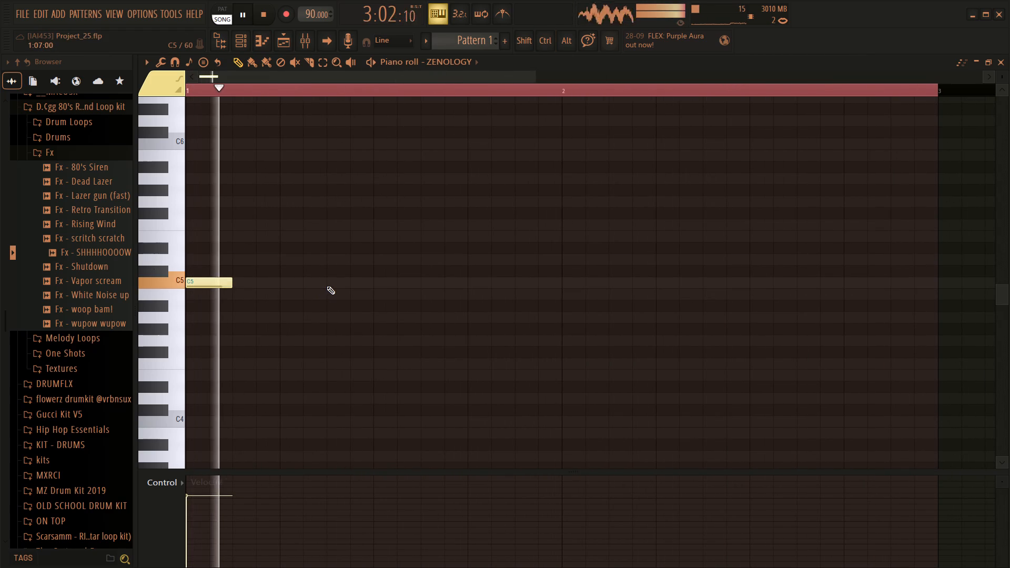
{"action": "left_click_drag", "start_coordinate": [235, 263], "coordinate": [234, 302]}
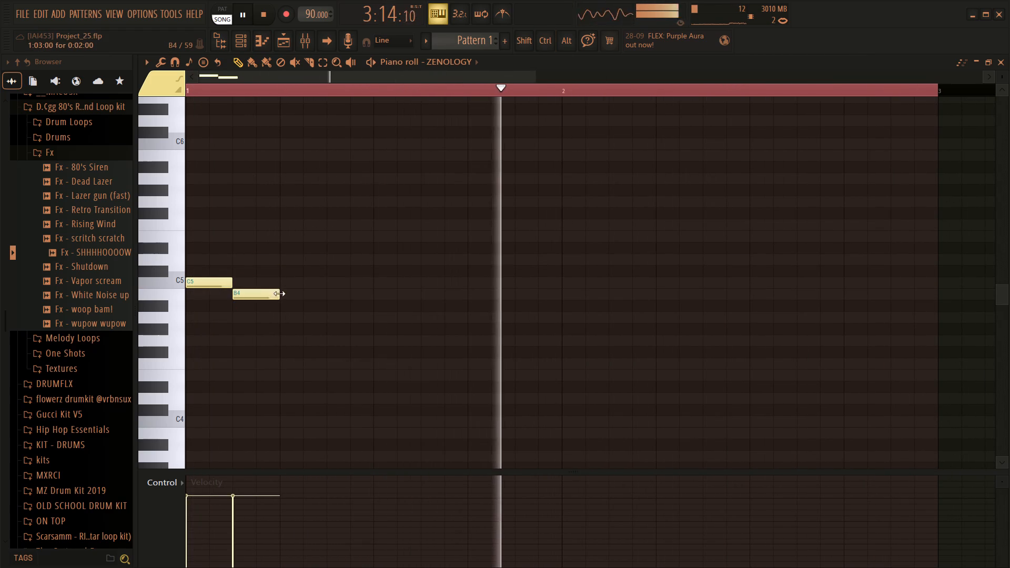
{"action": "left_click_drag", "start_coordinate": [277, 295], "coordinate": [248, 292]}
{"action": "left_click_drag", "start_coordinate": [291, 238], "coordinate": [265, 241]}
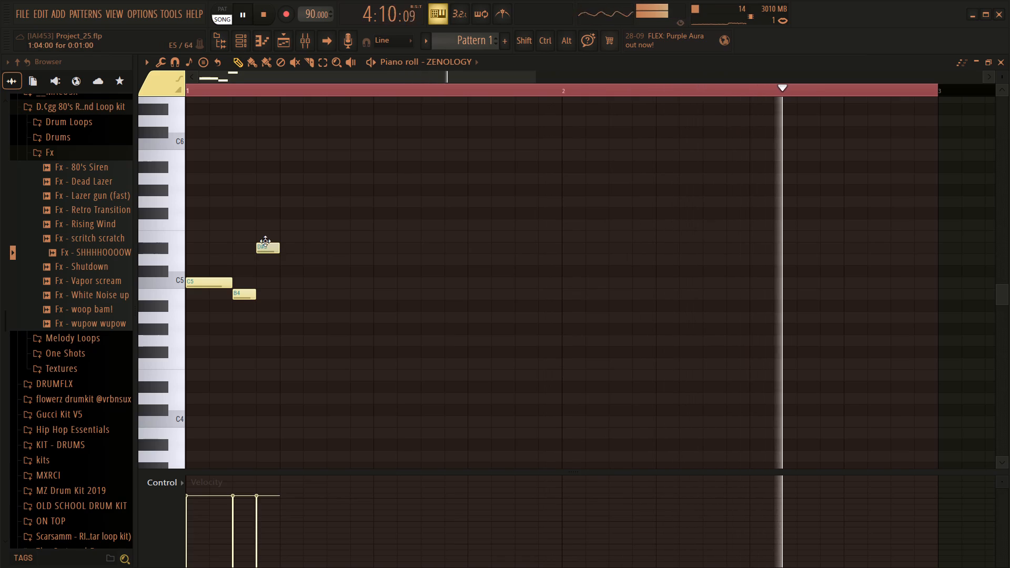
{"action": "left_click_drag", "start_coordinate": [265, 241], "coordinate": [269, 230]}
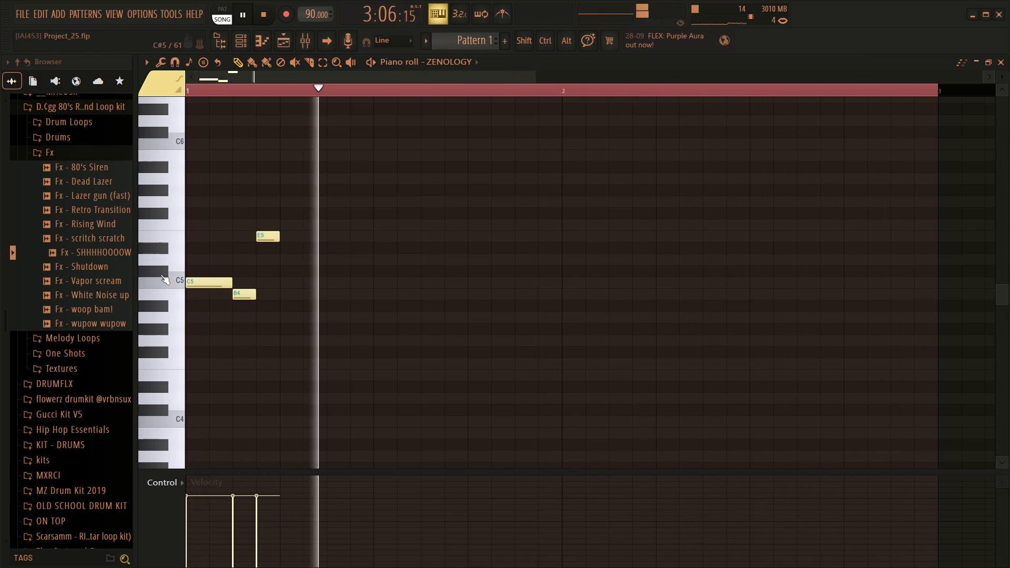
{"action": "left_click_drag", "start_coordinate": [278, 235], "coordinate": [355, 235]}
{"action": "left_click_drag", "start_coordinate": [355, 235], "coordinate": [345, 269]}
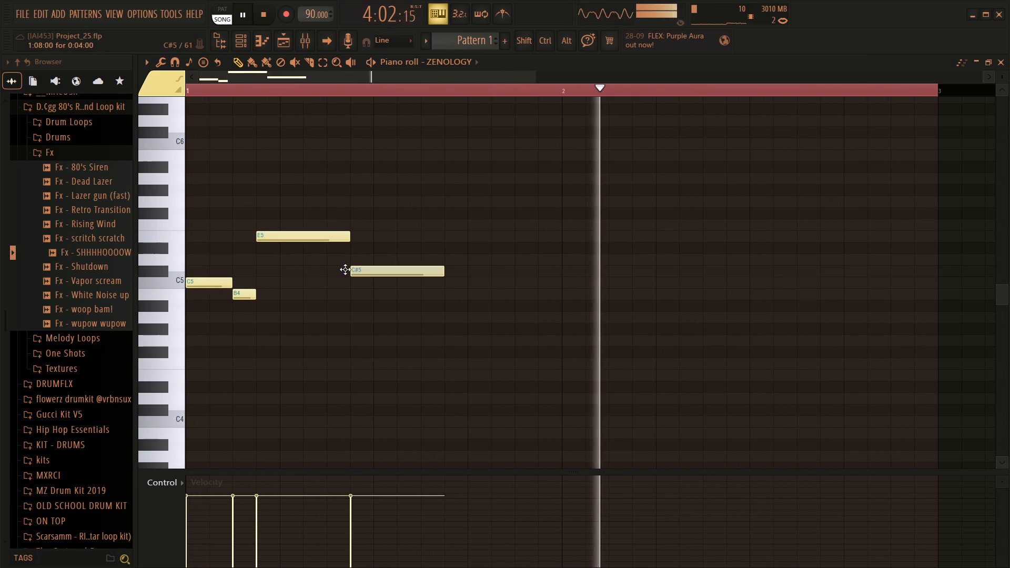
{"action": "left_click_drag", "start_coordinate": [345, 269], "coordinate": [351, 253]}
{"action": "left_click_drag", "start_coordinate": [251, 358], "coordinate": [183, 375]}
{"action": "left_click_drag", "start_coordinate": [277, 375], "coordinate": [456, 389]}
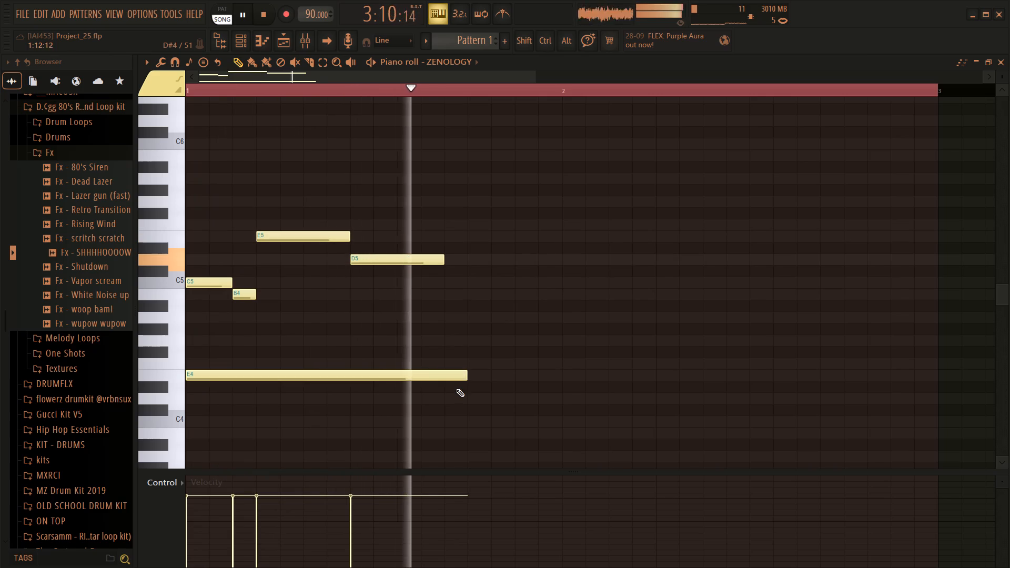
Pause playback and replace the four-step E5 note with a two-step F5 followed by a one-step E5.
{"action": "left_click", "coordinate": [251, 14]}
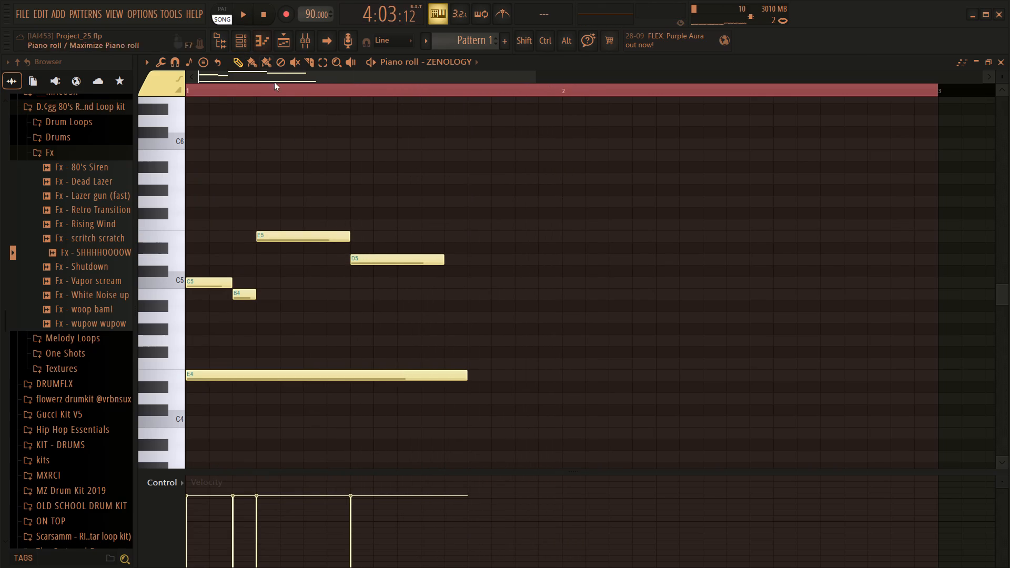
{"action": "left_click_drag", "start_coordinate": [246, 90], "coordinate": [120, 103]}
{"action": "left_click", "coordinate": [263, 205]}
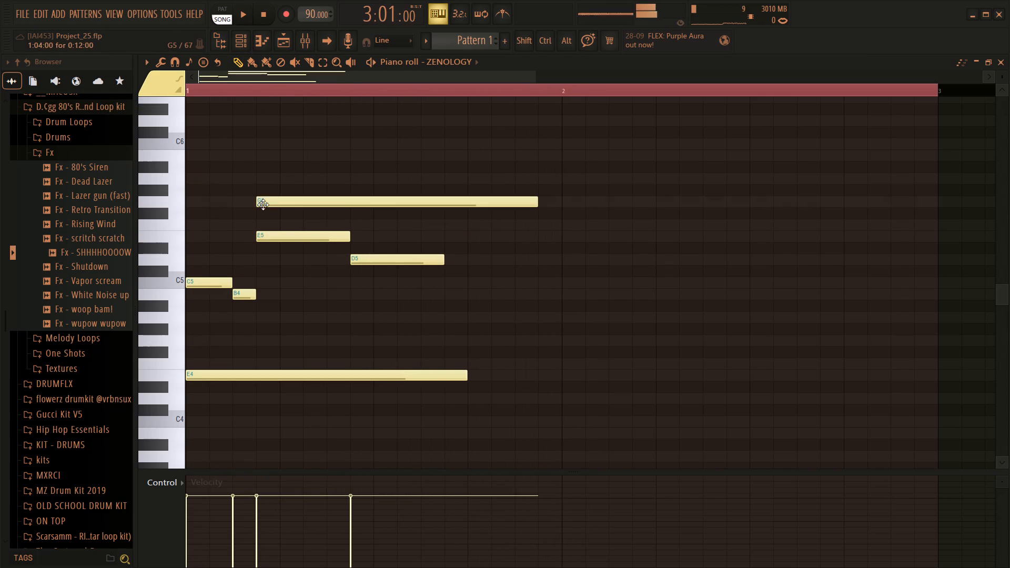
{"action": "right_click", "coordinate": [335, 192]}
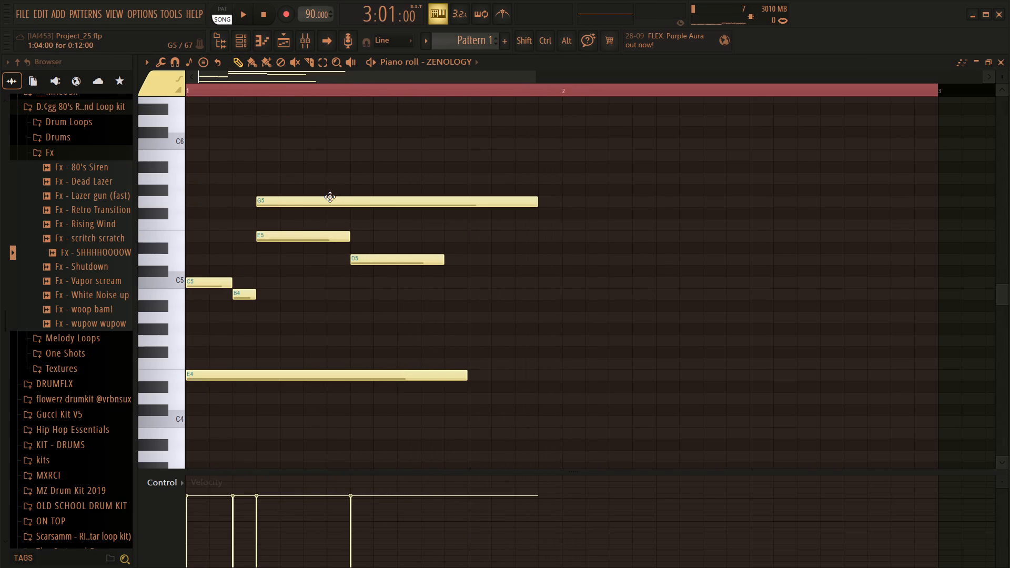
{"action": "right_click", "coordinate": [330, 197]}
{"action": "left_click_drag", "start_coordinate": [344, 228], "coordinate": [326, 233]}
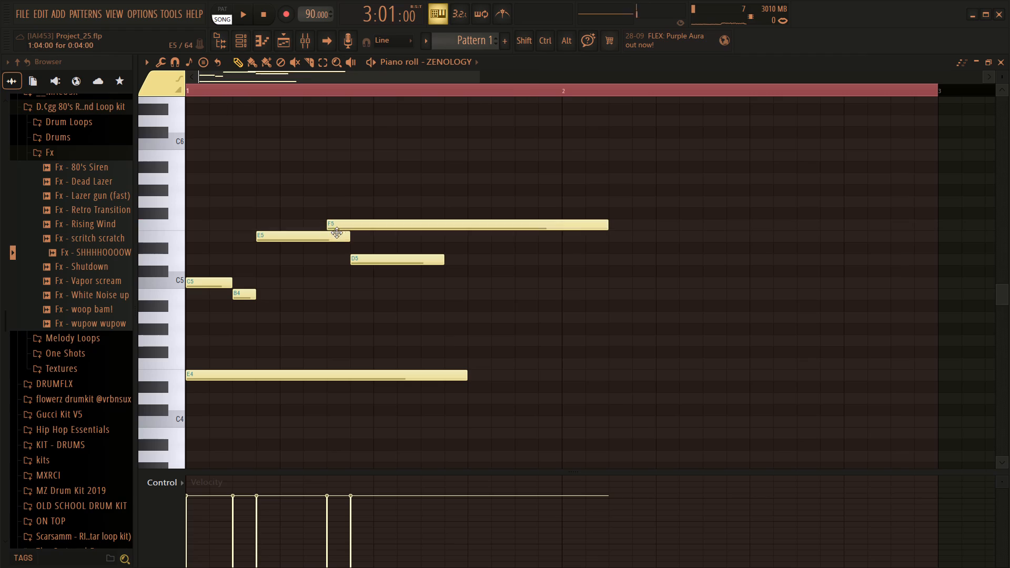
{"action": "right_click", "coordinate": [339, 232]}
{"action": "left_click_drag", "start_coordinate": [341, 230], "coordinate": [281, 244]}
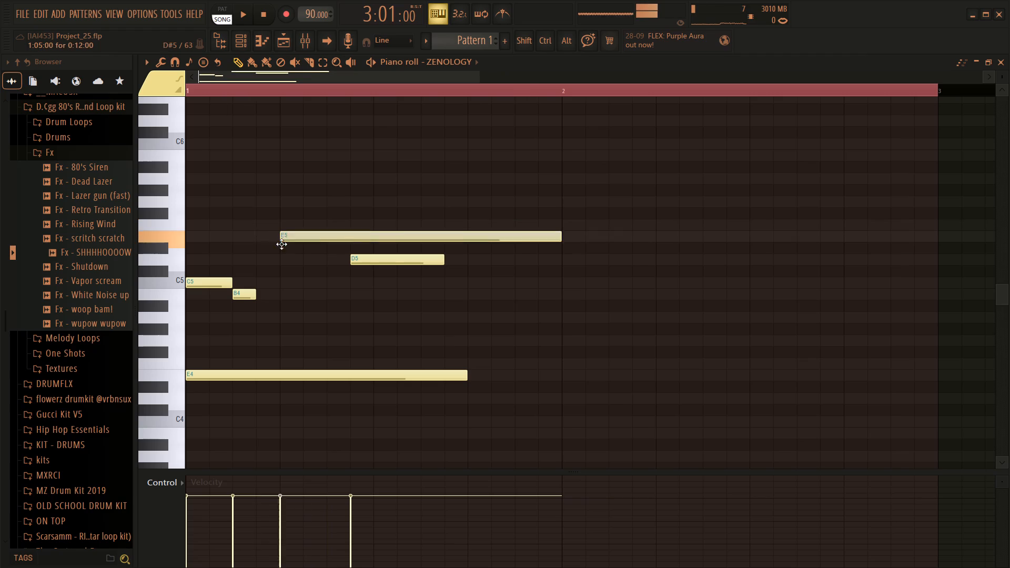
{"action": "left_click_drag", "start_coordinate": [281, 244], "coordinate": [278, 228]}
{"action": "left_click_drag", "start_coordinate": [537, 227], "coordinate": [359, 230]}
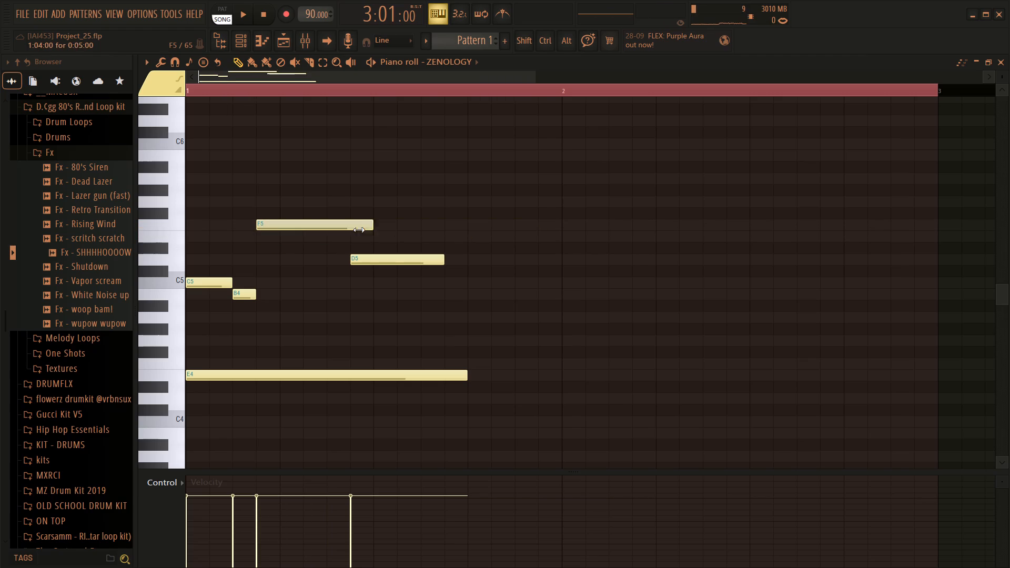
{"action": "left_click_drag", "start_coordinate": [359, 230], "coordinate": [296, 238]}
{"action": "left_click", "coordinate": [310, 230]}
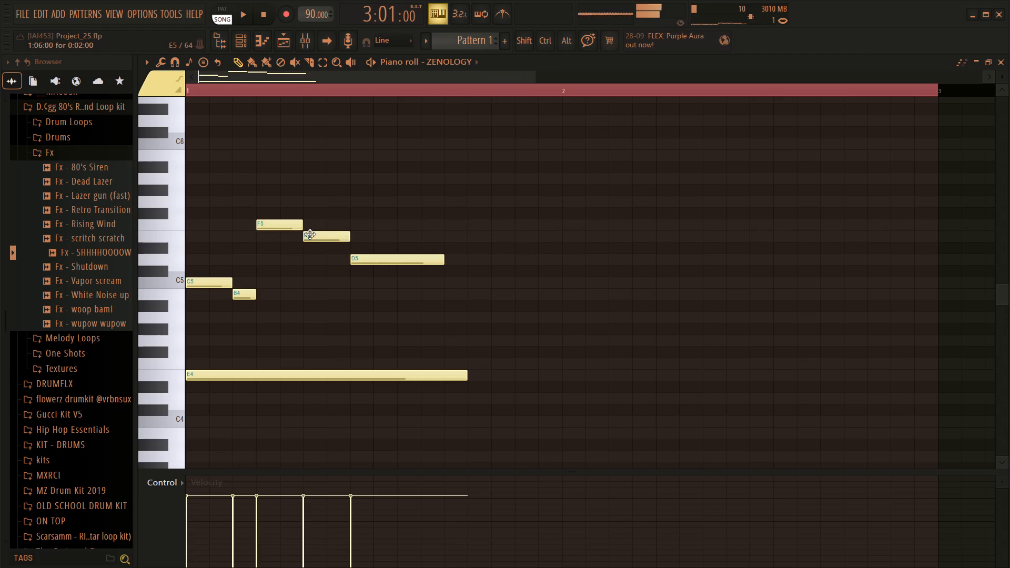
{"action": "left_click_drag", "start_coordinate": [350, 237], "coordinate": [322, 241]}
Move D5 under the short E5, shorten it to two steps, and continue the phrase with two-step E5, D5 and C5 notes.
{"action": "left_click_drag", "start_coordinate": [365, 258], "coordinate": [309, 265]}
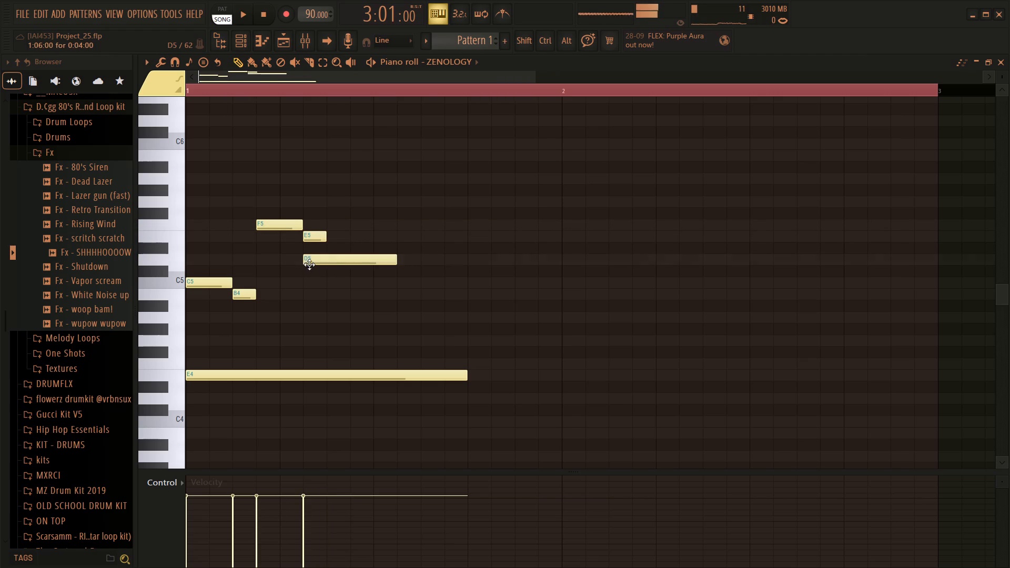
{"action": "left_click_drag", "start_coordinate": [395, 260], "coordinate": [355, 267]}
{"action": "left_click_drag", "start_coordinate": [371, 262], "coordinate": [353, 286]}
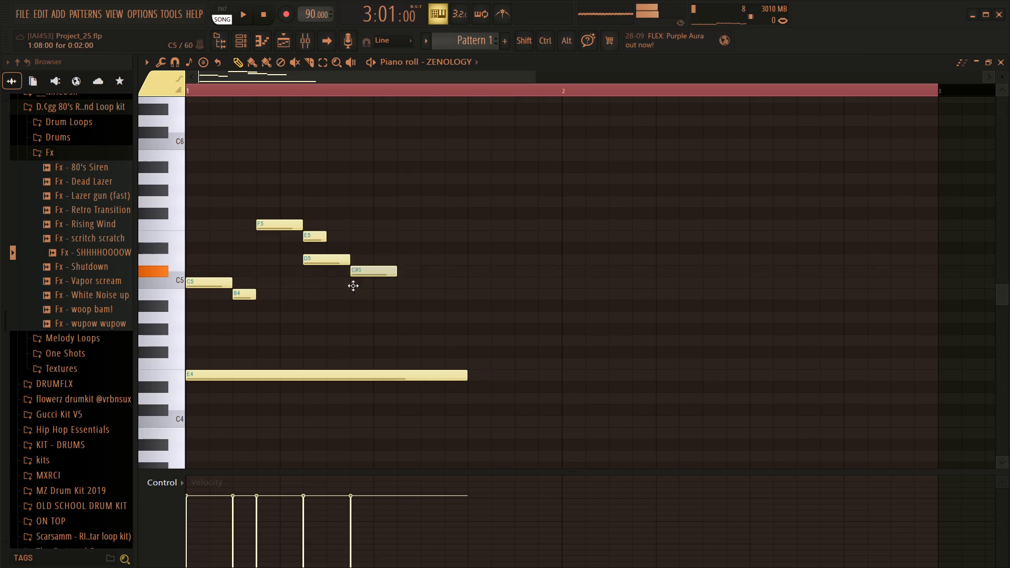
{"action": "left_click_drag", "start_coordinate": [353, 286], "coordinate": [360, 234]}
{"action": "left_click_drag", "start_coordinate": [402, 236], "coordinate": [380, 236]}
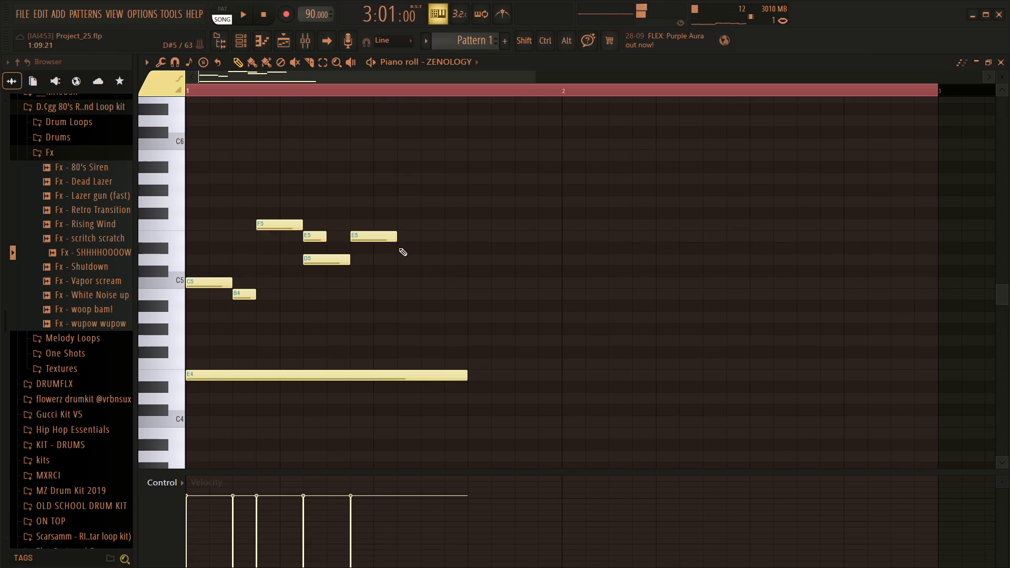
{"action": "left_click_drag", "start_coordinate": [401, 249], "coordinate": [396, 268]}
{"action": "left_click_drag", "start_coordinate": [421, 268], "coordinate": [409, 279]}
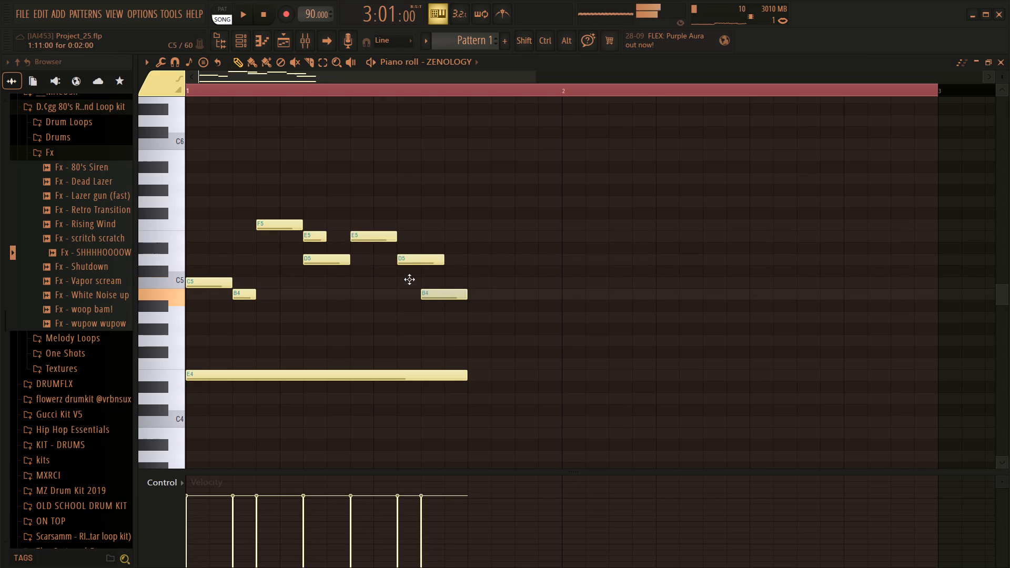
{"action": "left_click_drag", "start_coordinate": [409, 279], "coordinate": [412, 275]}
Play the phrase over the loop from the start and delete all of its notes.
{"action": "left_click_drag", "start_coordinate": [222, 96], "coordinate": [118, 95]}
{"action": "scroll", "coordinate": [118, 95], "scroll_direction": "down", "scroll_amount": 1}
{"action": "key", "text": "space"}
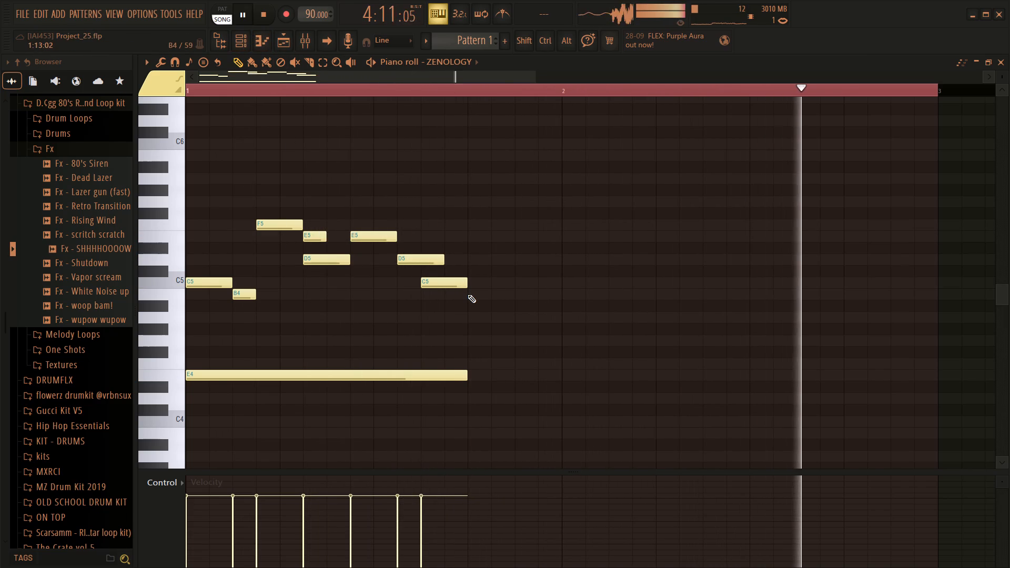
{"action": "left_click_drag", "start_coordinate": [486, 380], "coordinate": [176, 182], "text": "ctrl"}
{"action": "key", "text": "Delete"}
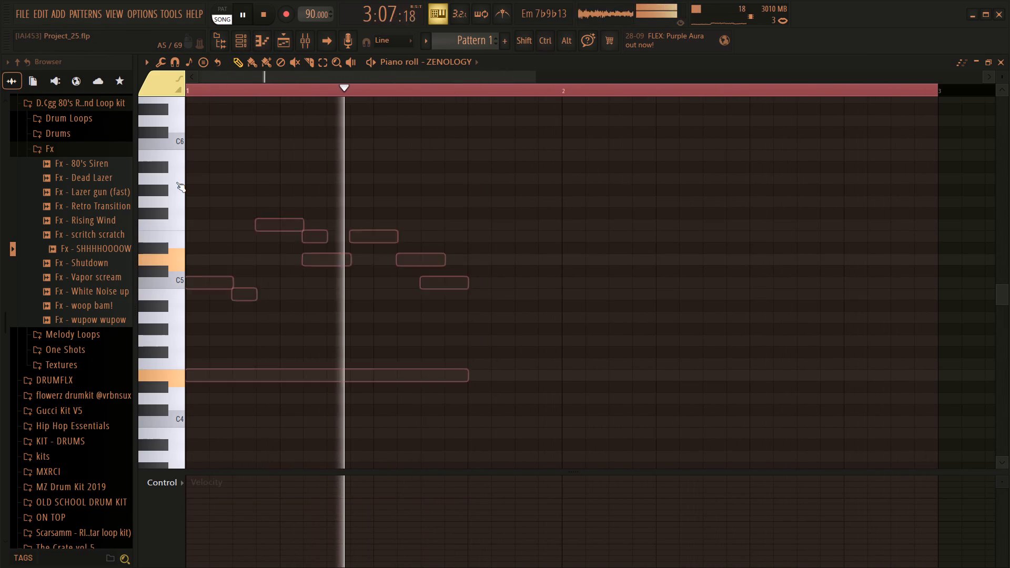
Draw consecutive one-step notes E5, C5 and D5 from the start of bar 1, and pause playback.
{"action": "left_click", "coordinate": [190, 238]}
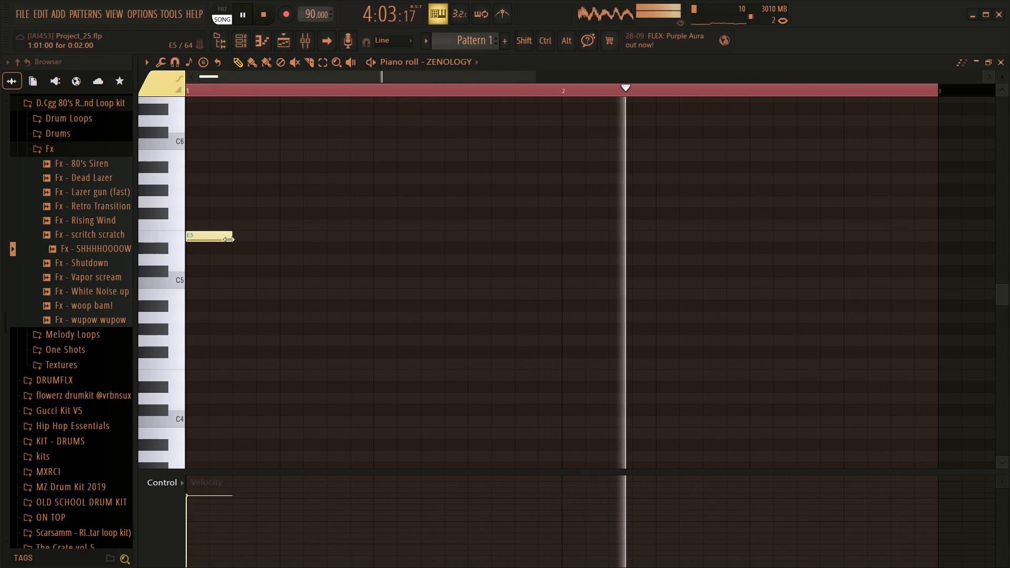
{"action": "left_click_drag", "start_coordinate": [229, 239], "coordinate": [209, 247]}
{"action": "left_click_drag", "start_coordinate": [224, 243], "coordinate": [228, 273]}
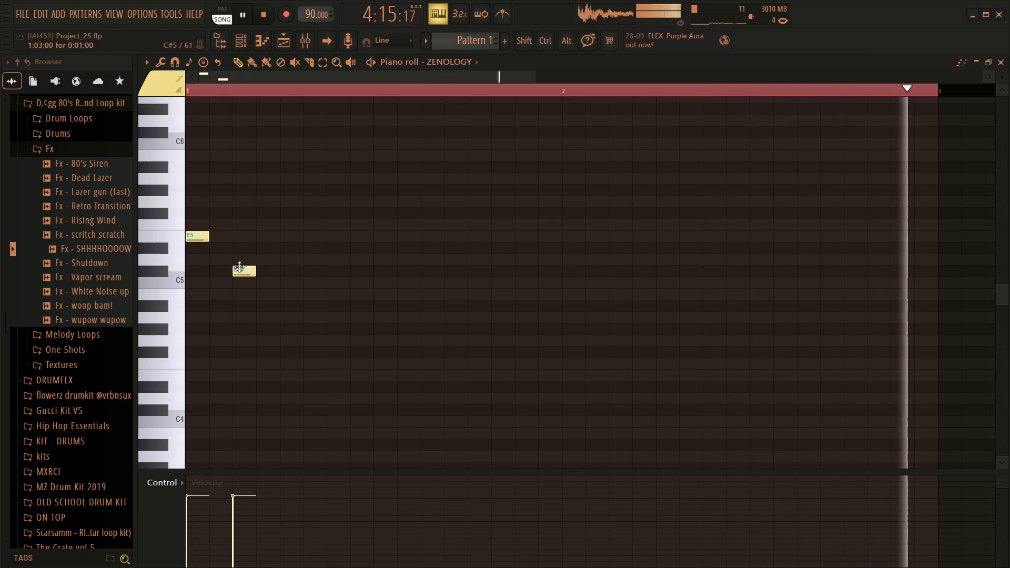
{"action": "left_click_drag", "start_coordinate": [239, 268], "coordinate": [240, 253]}
{"action": "left_click_drag", "start_coordinate": [220, 229], "coordinate": [218, 268]}
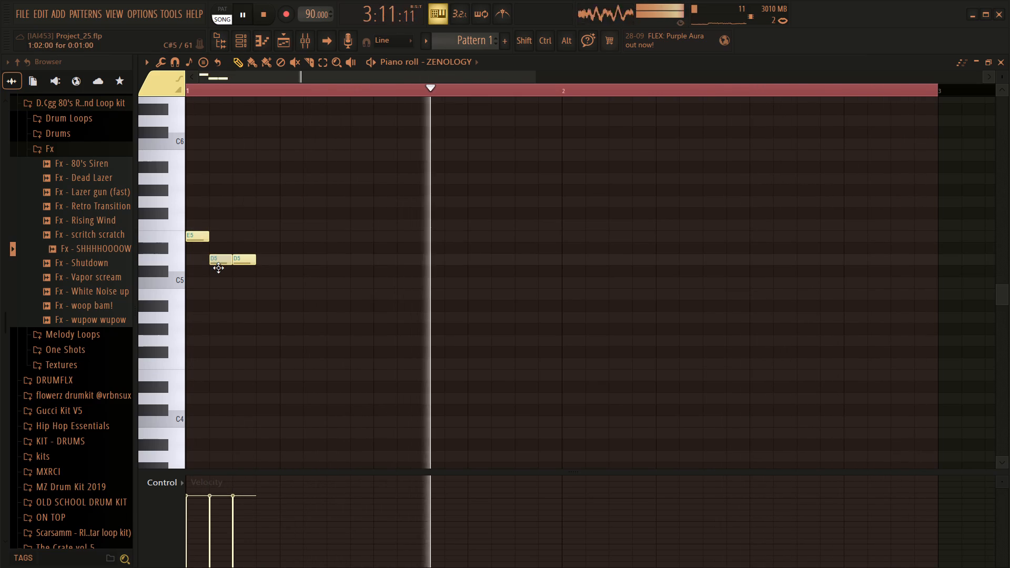
{"action": "left_click_drag", "start_coordinate": [218, 268], "coordinate": [214, 295]}
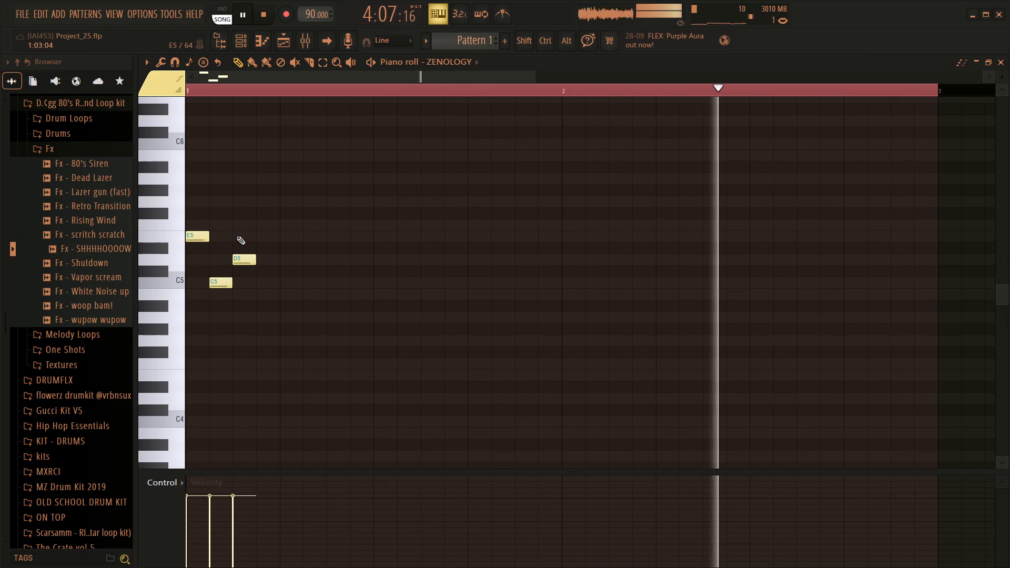
{"action": "left_click", "coordinate": [251, 19]}
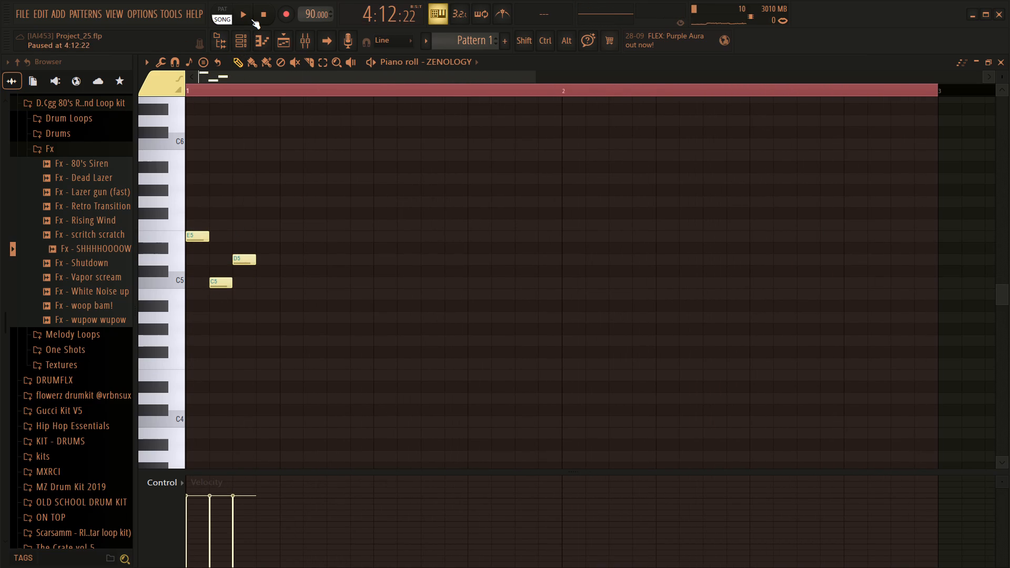
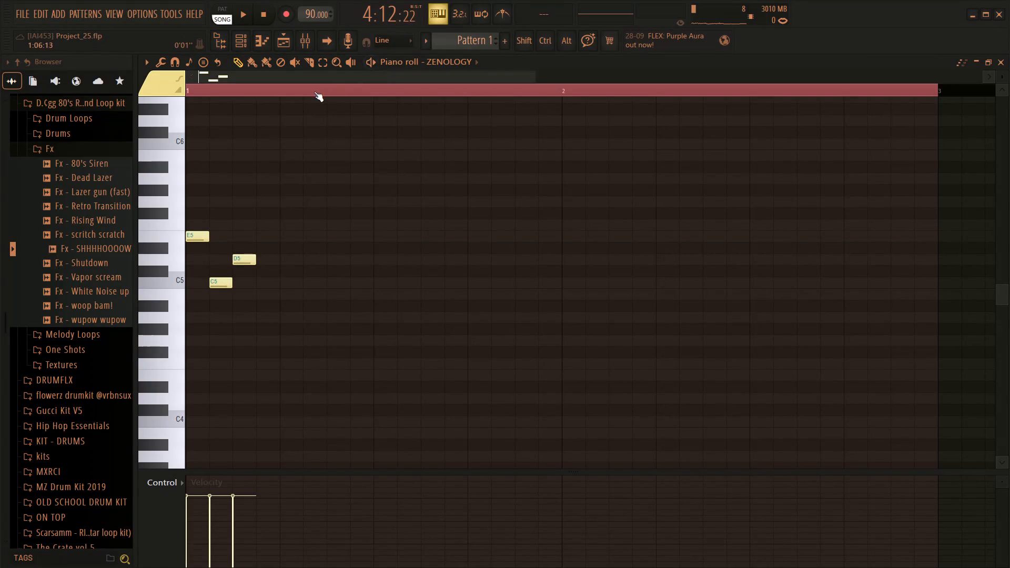
Play the three-note phrase over the loop from the start and delete all of its notes.
{"action": "left_click_drag", "start_coordinate": [314, 92], "coordinate": [0, 110]}
{"action": "key", "text": "space"}
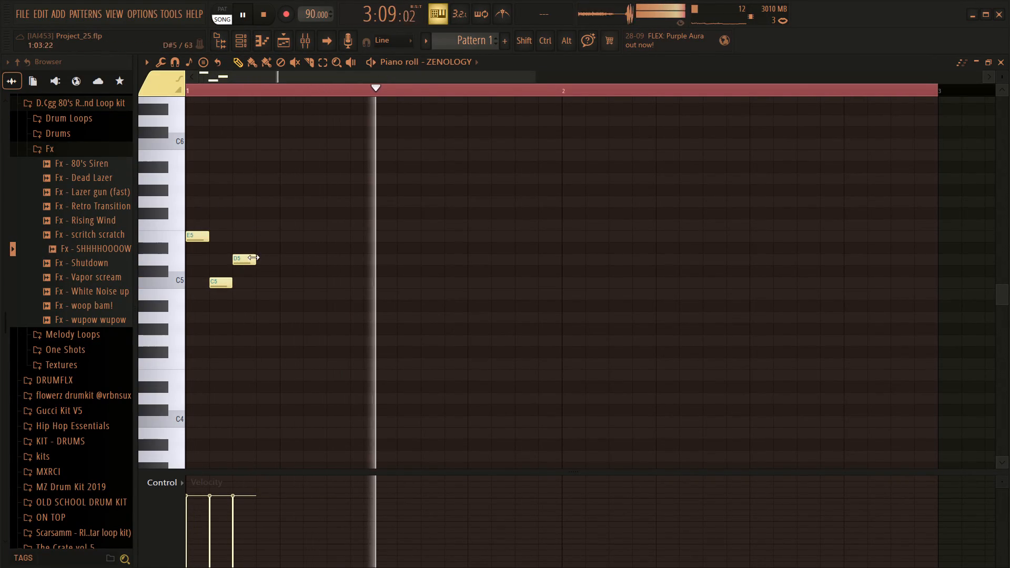
{"action": "left_click_drag", "start_coordinate": [260, 316], "coordinate": [159, 206], "text": "ctrl"}
{"action": "key", "text": "Delete"}
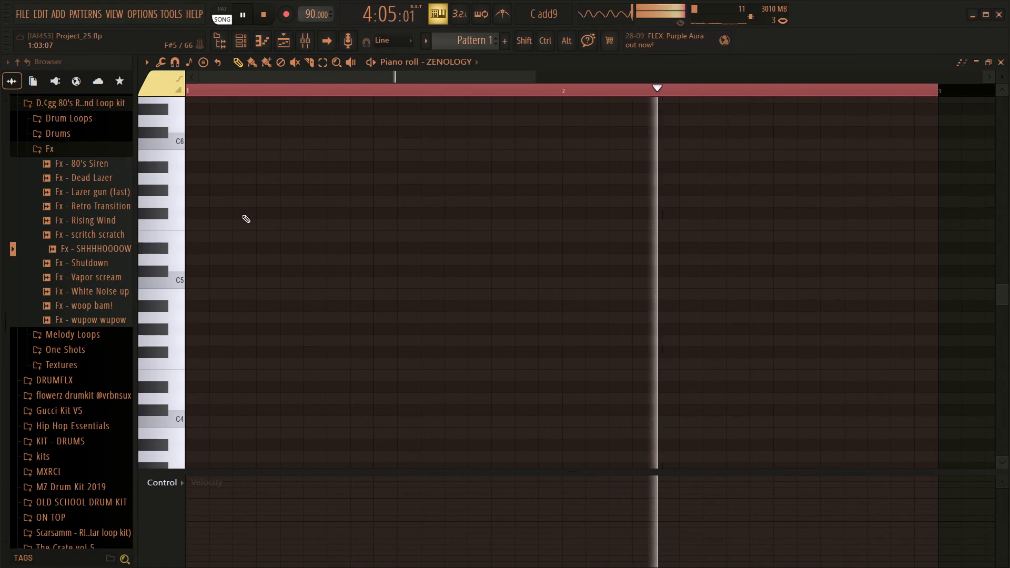
Place a single one-step note at the start of bar 1 and pitch it to C6 while the loop plays.
{"action": "left_click_drag", "start_coordinate": [251, 211], "coordinate": [169, 127]}
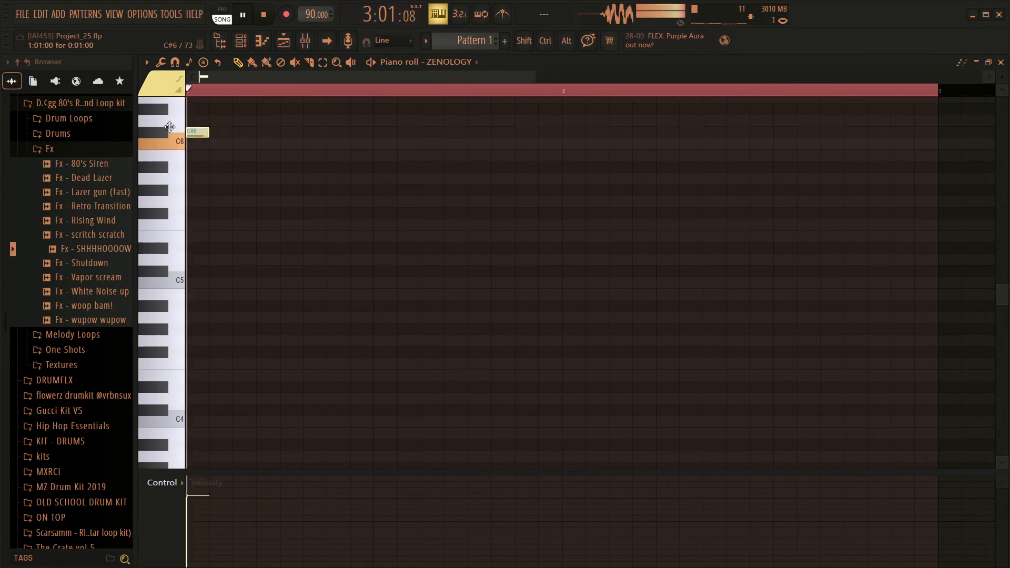
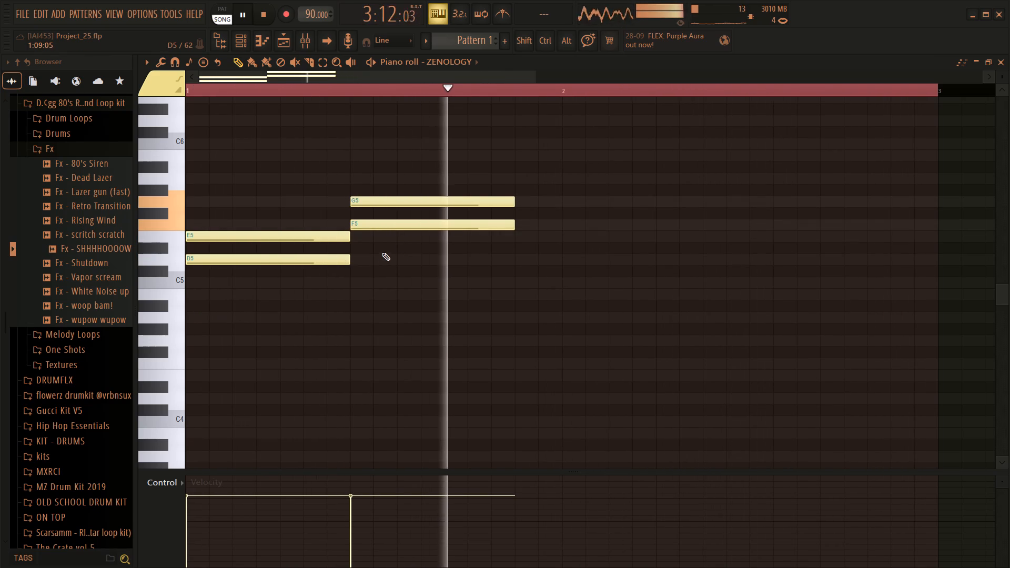
Continue the melody with seven-step E5 and D5 notes at 1:15, followed by seven-step G5 and F5 notes at 2:06.
{"action": "left_click_drag", "start_coordinate": [521, 219], "coordinate": [520, 245]}
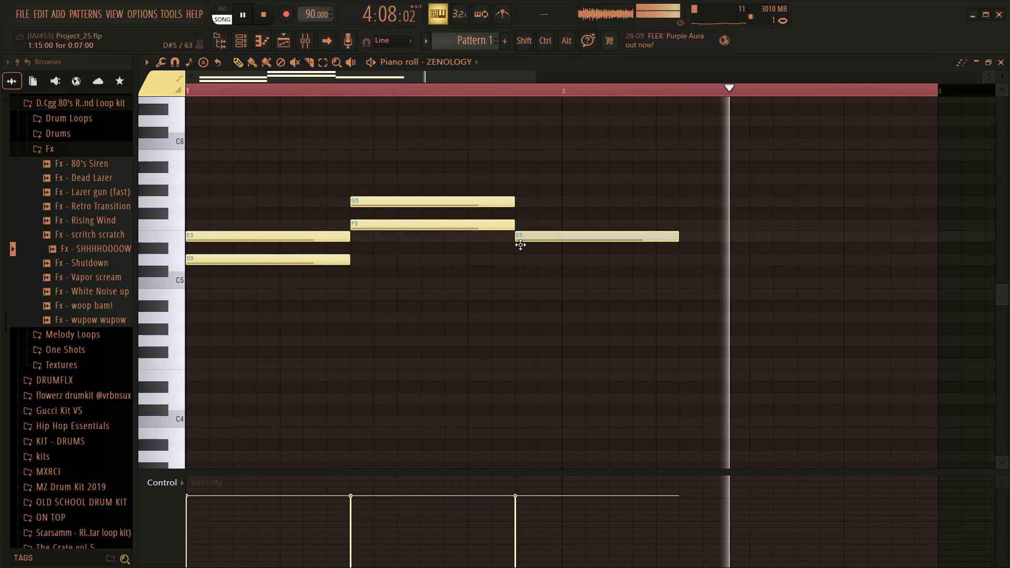
{"action": "left_click_drag", "start_coordinate": [520, 245], "coordinate": [521, 245]}
{"action": "left_click_drag", "start_coordinate": [524, 245], "coordinate": [513, 261]}
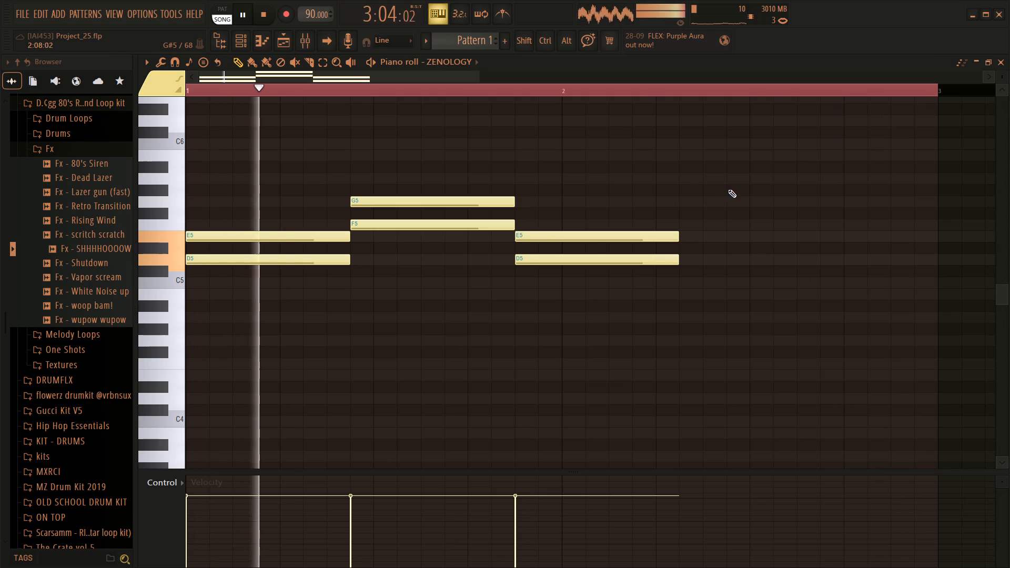
{"action": "left_click_drag", "start_coordinate": [721, 194], "coordinate": [679, 211]}
{"action": "left_click_drag", "start_coordinate": [696, 211], "coordinate": [679, 229]}
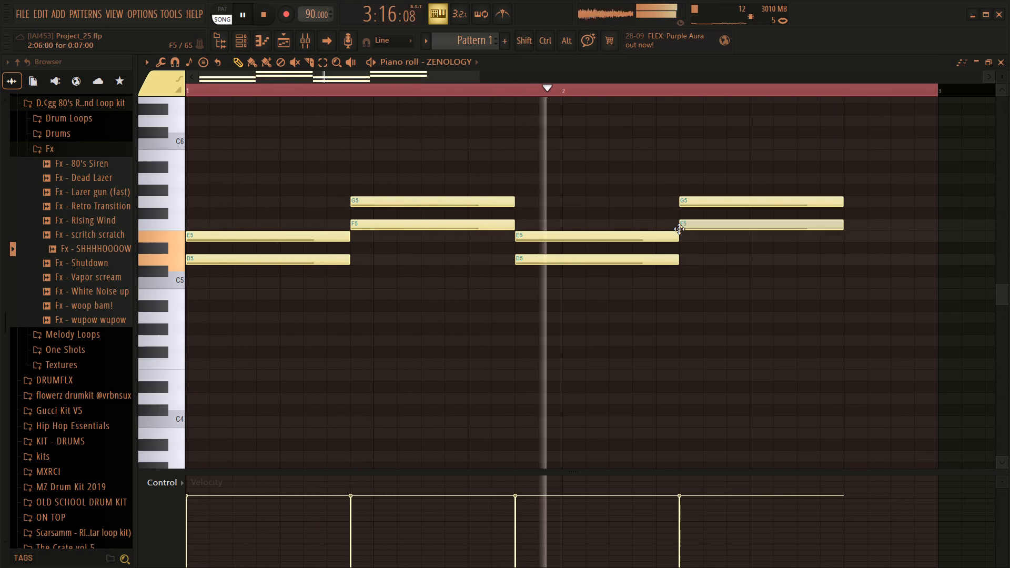
{"action": "left_click_drag", "start_coordinate": [679, 229], "coordinate": [678, 222]}
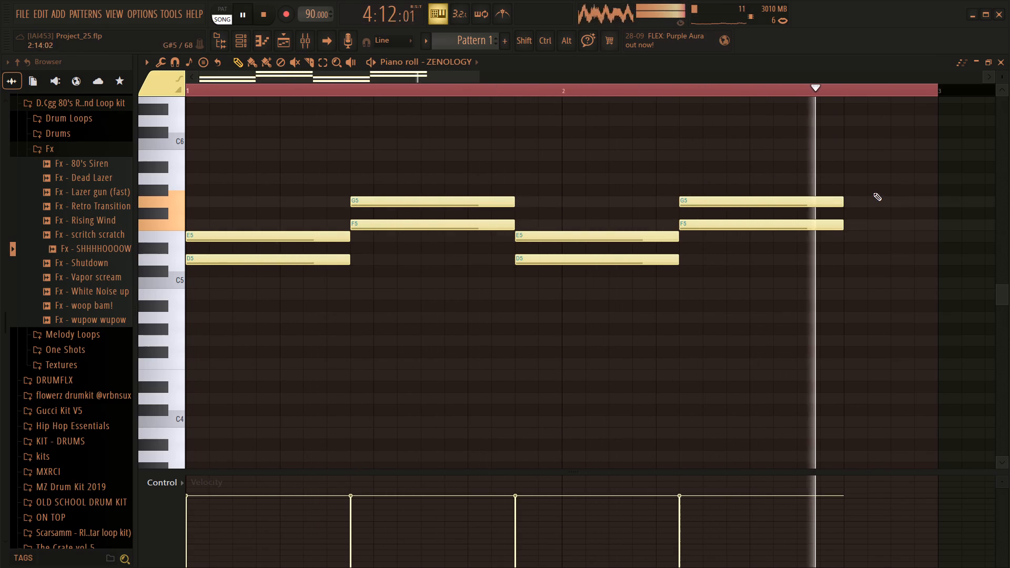
Finish the melody with E5 and D5 notes at 2:13, shortened to end at the start of bar 3.
{"action": "left_click_drag", "start_coordinate": [849, 204], "coordinate": [855, 240]}
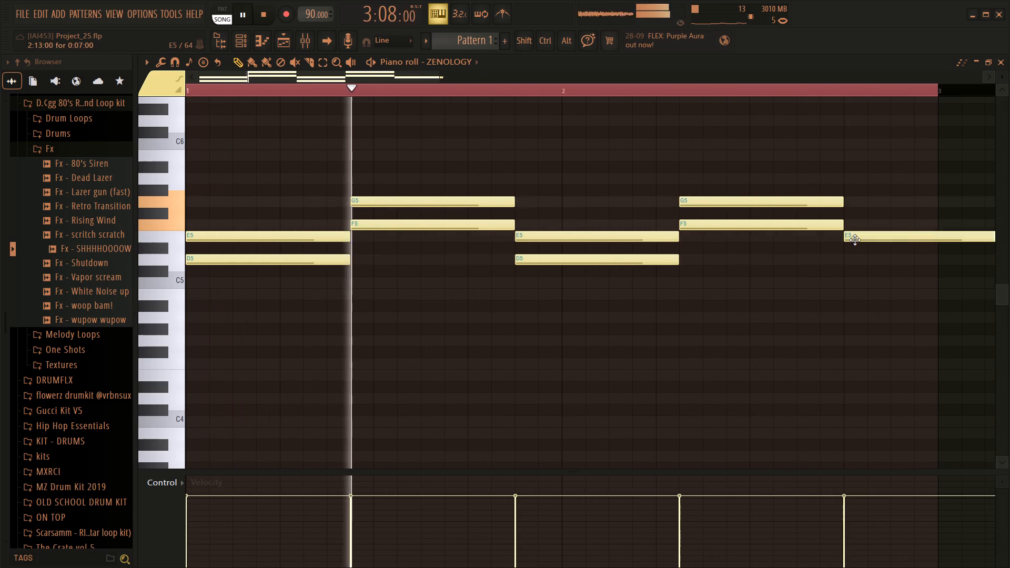
{"action": "scroll", "coordinate": [855, 240], "scroll_direction": "left", "scroll_amount": 3}
{"action": "left_click_drag", "start_coordinate": [439, 238], "coordinate": [421, 237]}
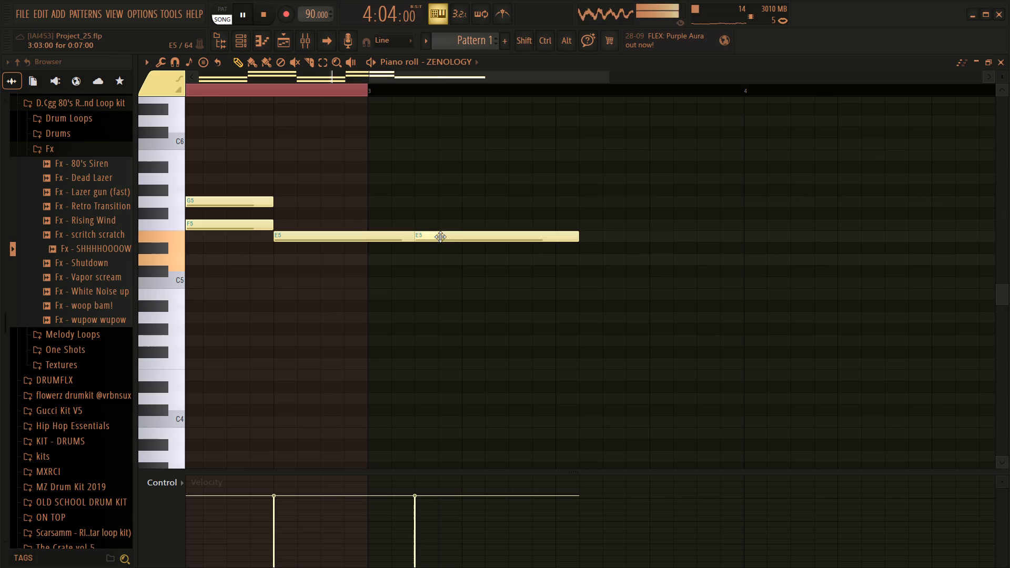
{"action": "right_click", "coordinate": [458, 235]}
{"action": "left_click_drag", "start_coordinate": [436, 234], "coordinate": [367, 252]}
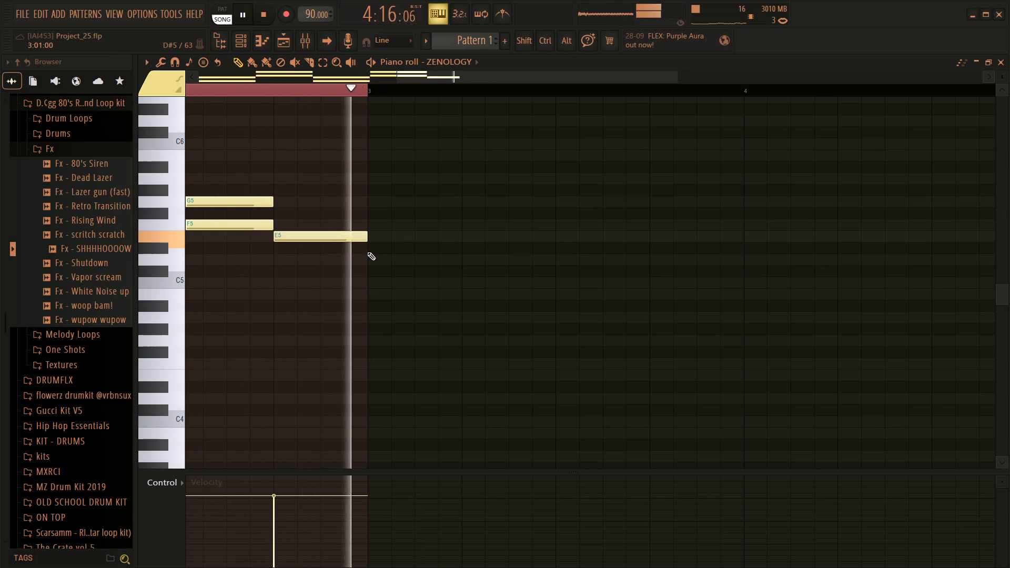
{"action": "scroll", "coordinate": [367, 252], "scroll_direction": "right", "scroll_amount": 19}
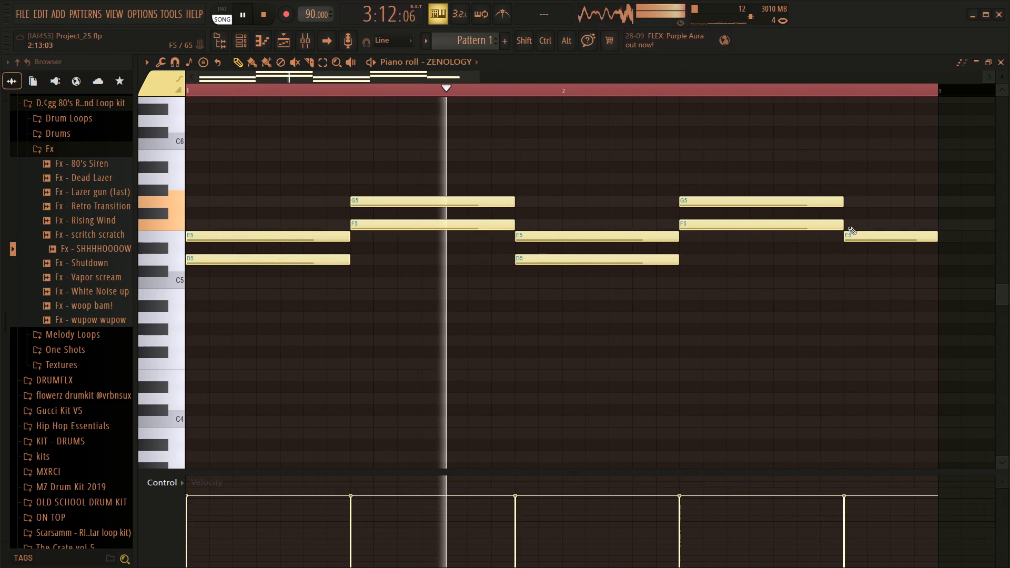
{"action": "left_click", "coordinate": [846, 261]}
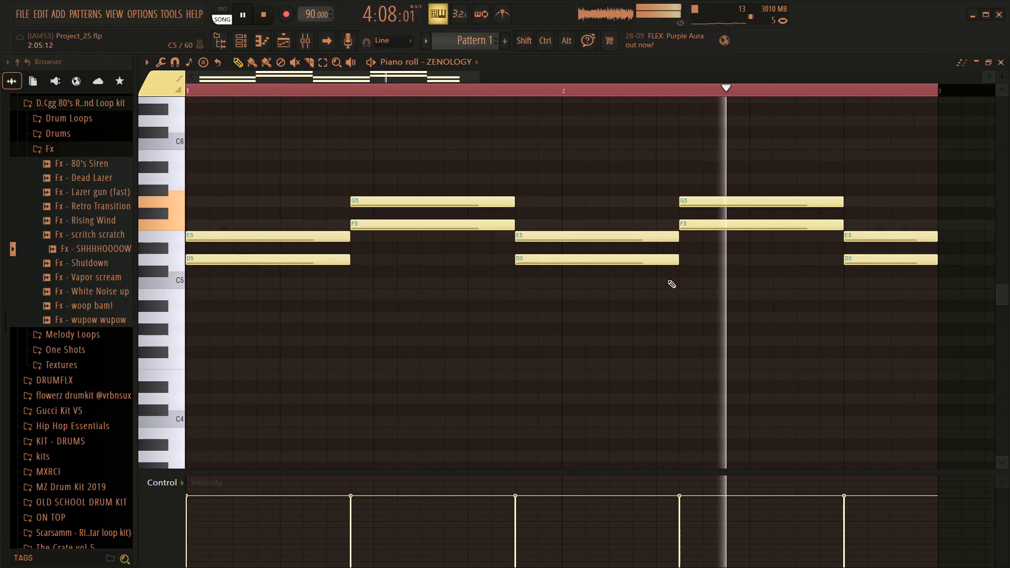
Open the channel rack and filter it to the Unsorted channels.
{"action": "scroll", "coordinate": [668, 280], "scroll_direction": "up", "scroll_amount": 1}
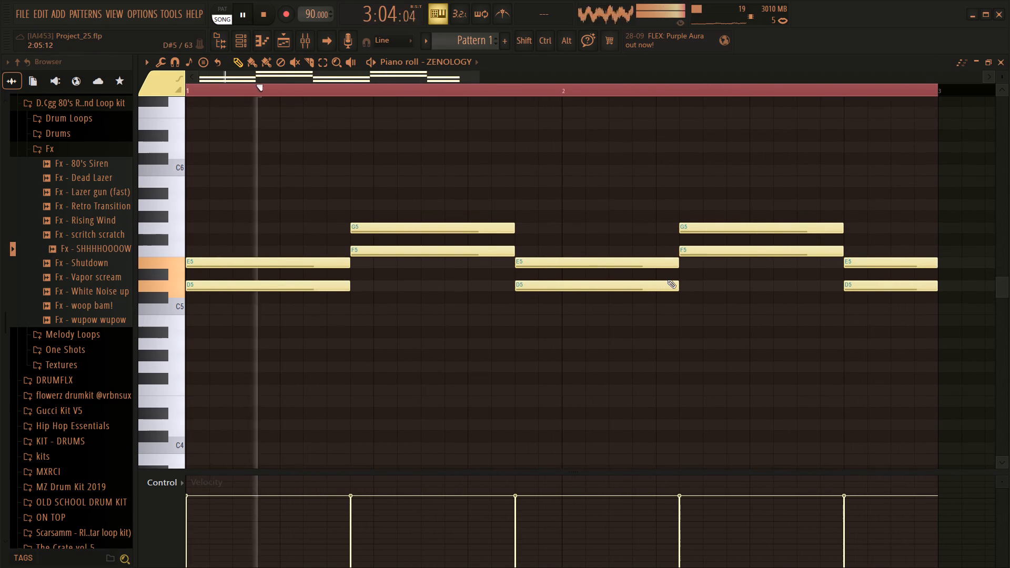
{"action": "scroll", "coordinate": [668, 280], "scroll_direction": "up", "scroll_amount": 1}
{"action": "left_click", "coordinate": [243, 40]}
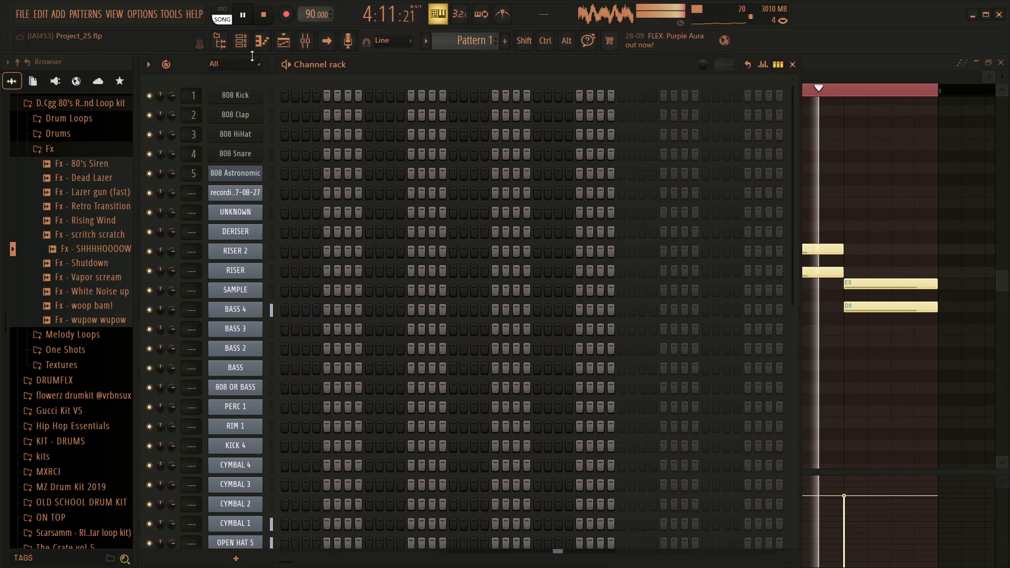
{"action": "left_click", "coordinate": [249, 62]}
{"action": "left_click", "coordinate": [228, 107]}
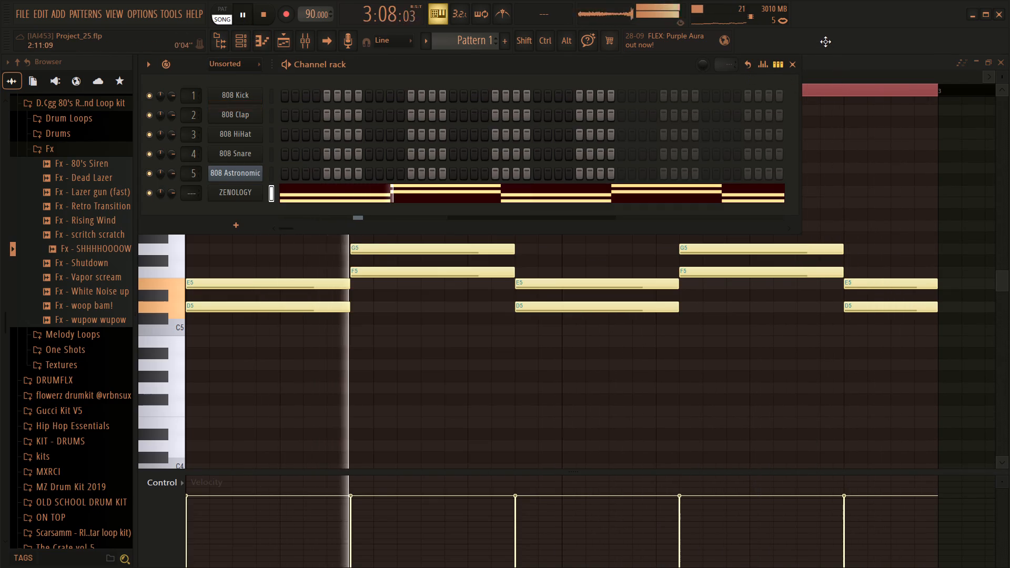
Save the project.
{"action": "left_click", "coordinate": [825, 42]}
{"action": "key", "text": "ctrl+s"}
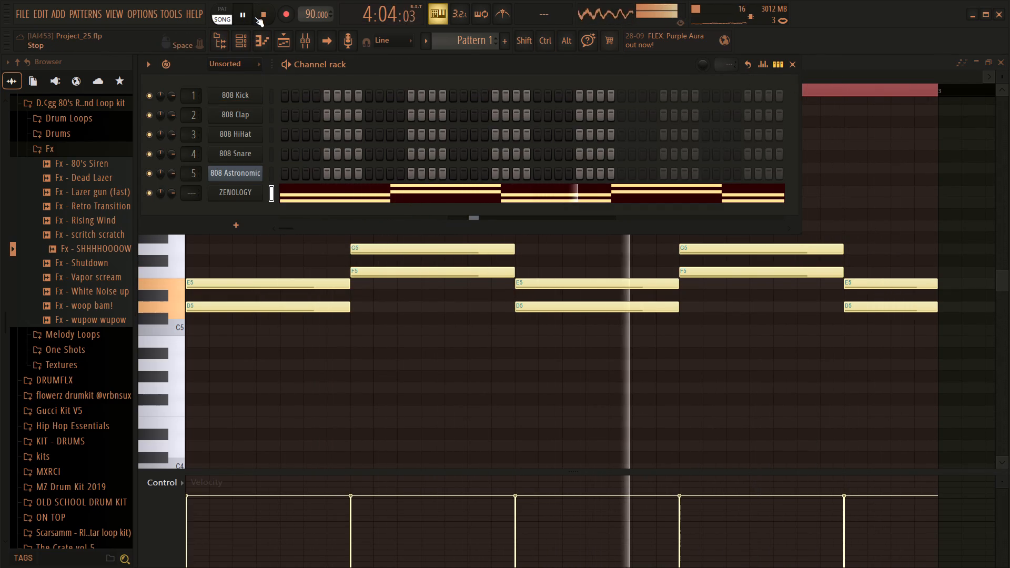
Stop playback and set the autosave frequency in the file settings to Very frequently (every minute & before risky operations).
{"action": "left_click", "coordinate": [255, 17]}
{"action": "left_click", "coordinate": [149, 12]}
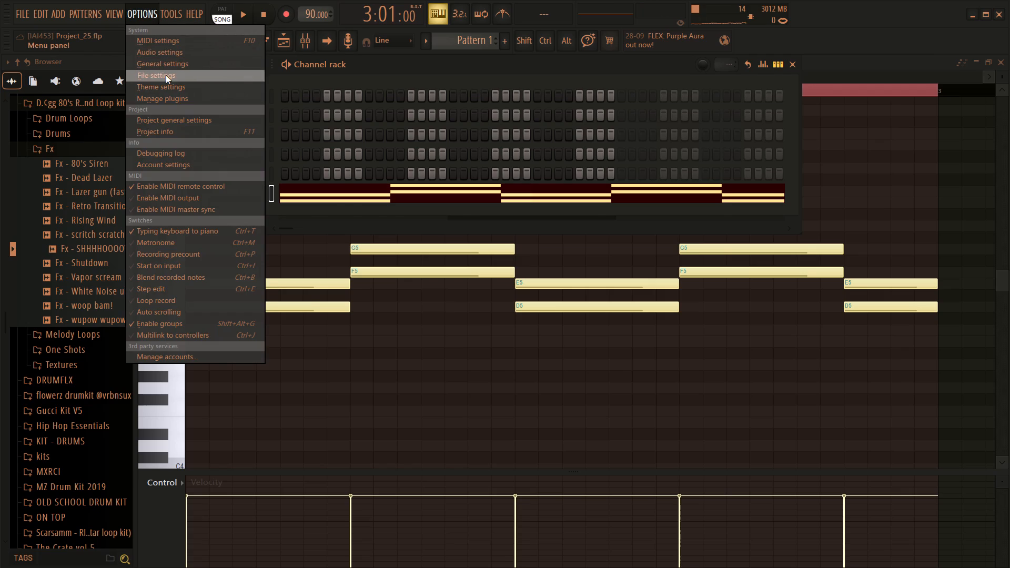
{"action": "left_click", "coordinate": [166, 75]}
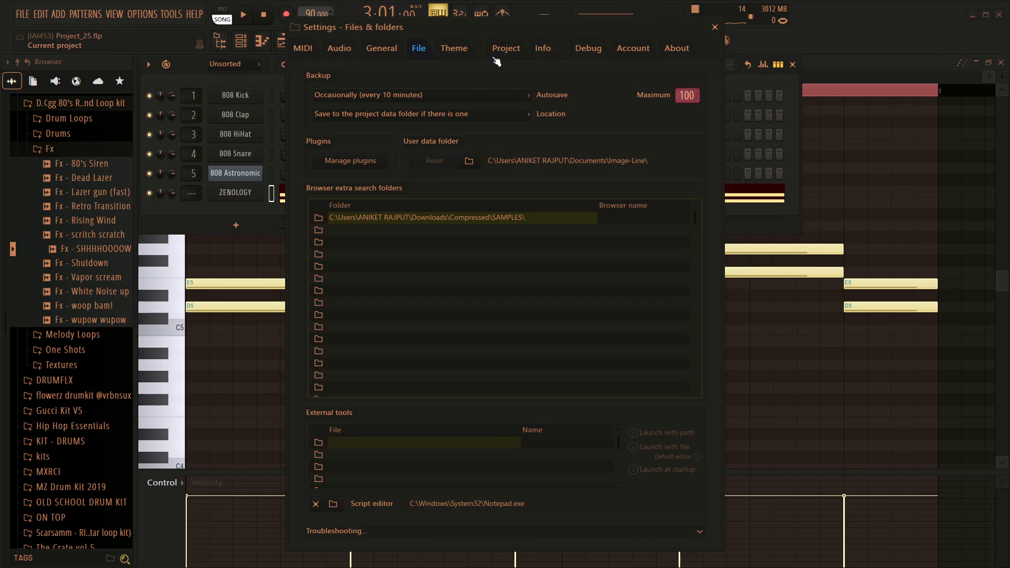
{"action": "left_click", "coordinate": [463, 96]}
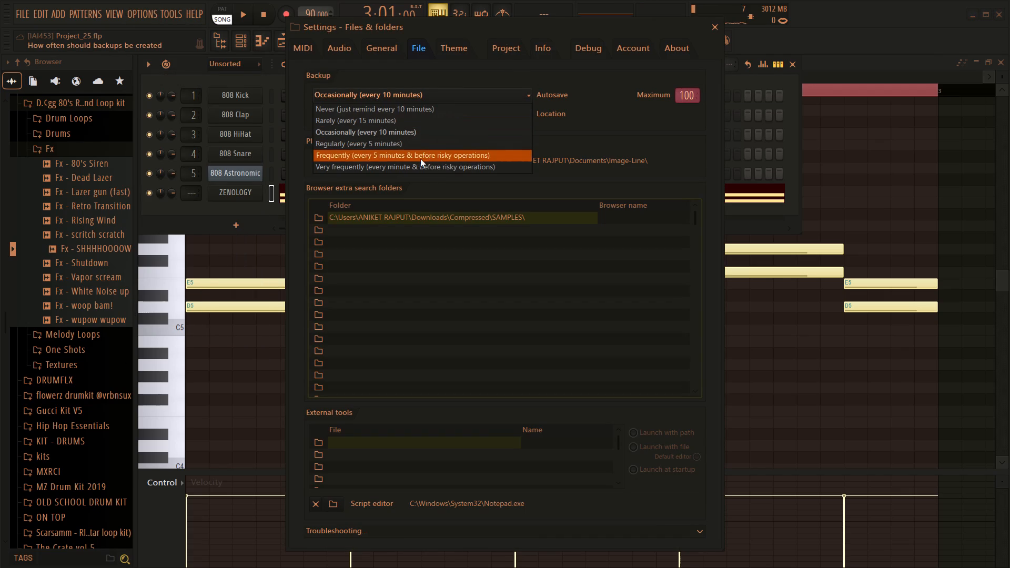
{"action": "left_click", "coordinate": [409, 166]}
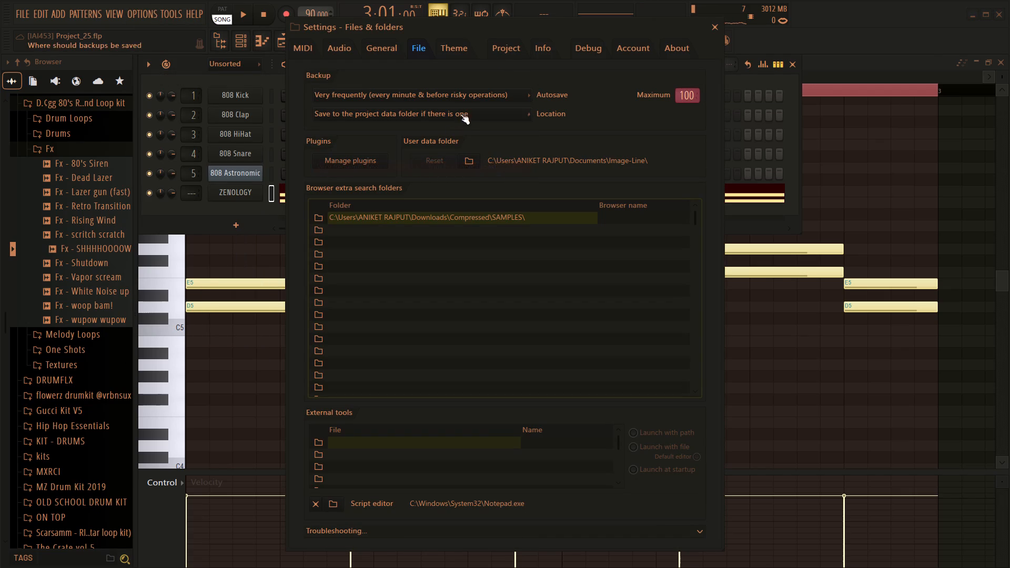
{"action": "left_click", "coordinate": [464, 100]}
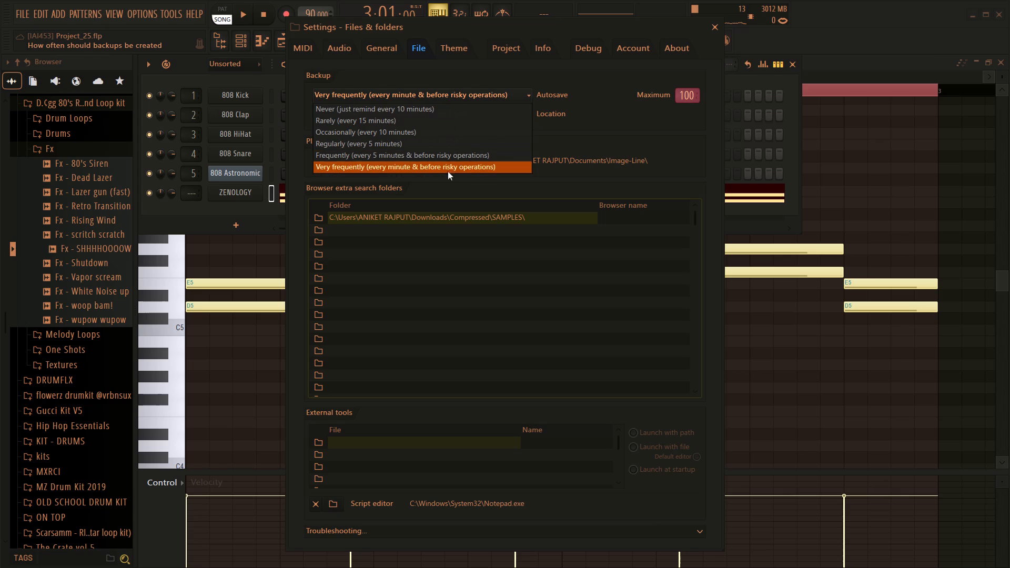
{"action": "left_click", "coordinate": [400, 167]}
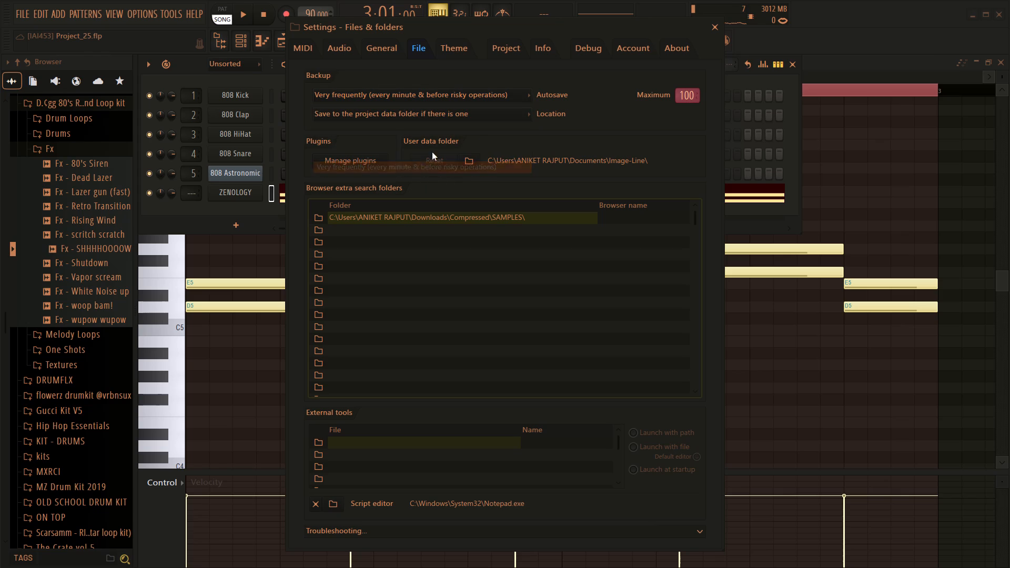
{"action": "left_click", "coordinate": [581, 85]}
{"action": "left_click", "coordinate": [384, 53]}
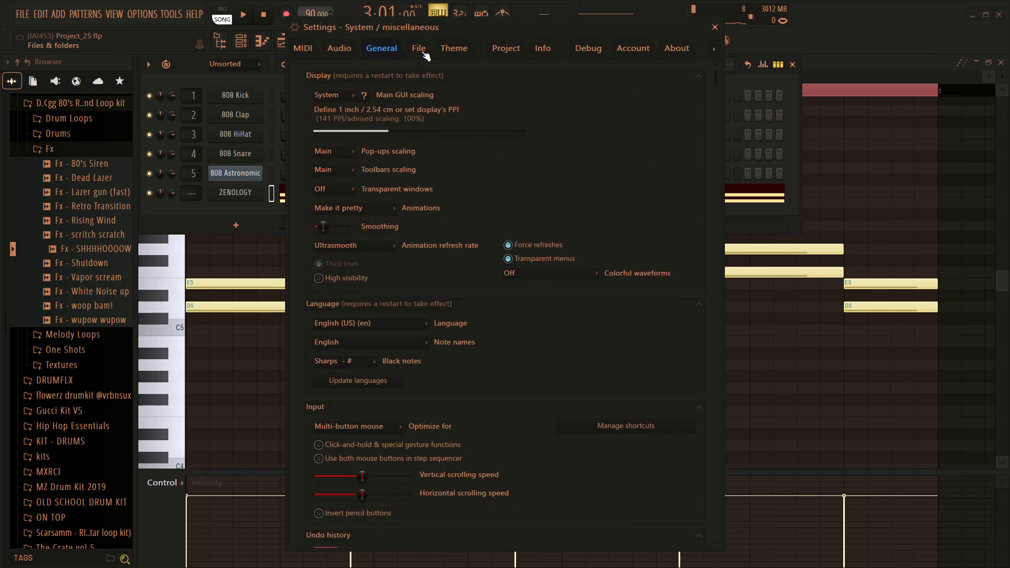
{"action": "left_click", "coordinate": [421, 51]}
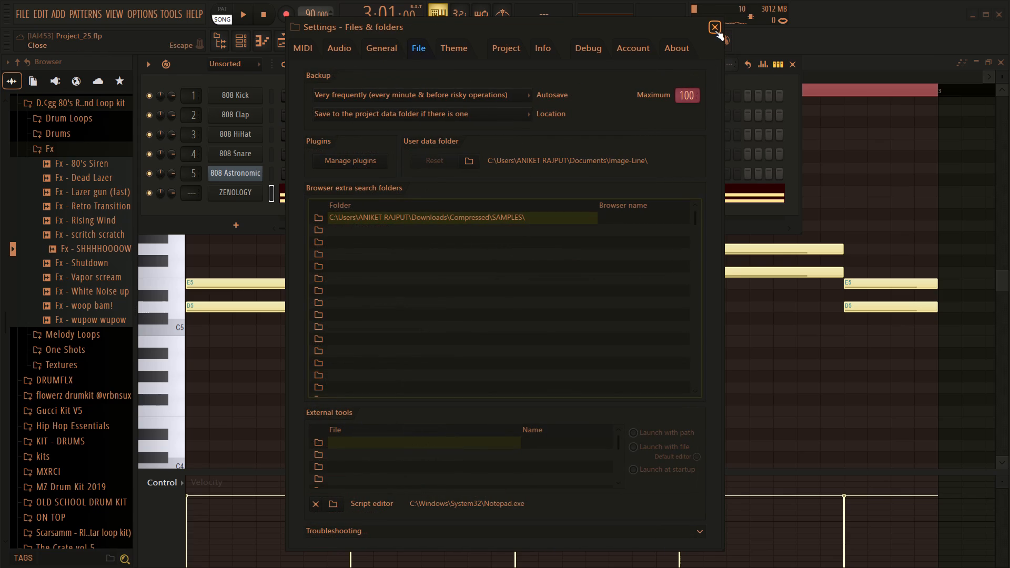
{"action": "left_click", "coordinate": [715, 31]}
{"action": "left_click", "coordinate": [878, 59]}
Play the finished melody over the loop from the start of bar 1.
{"action": "left_click_drag", "start_coordinate": [294, 90], "coordinate": [112, 111]}
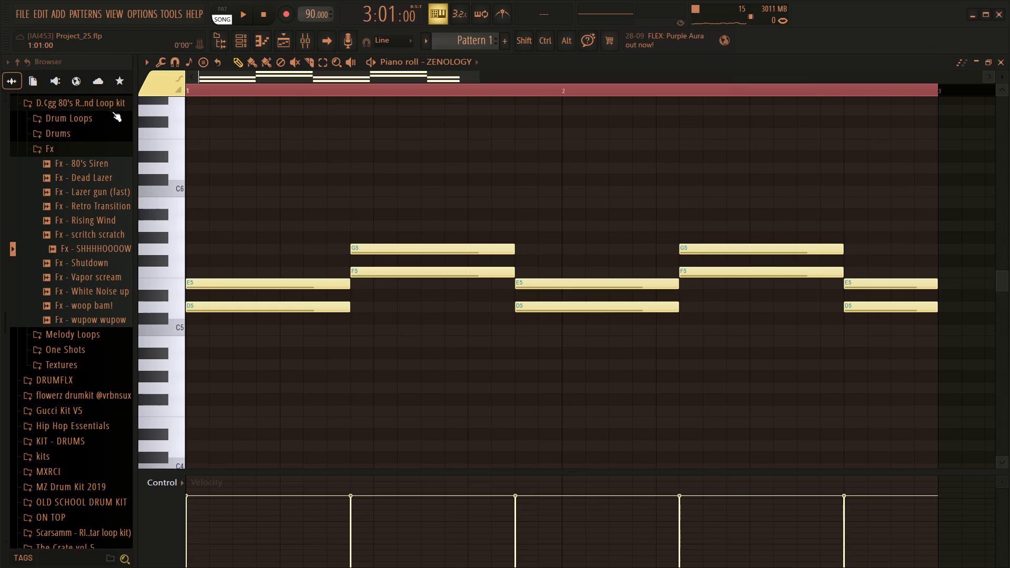
{"action": "left_click_drag", "start_coordinate": [112, 111], "coordinate": [104, 110]}
{"action": "key", "text": "space"}
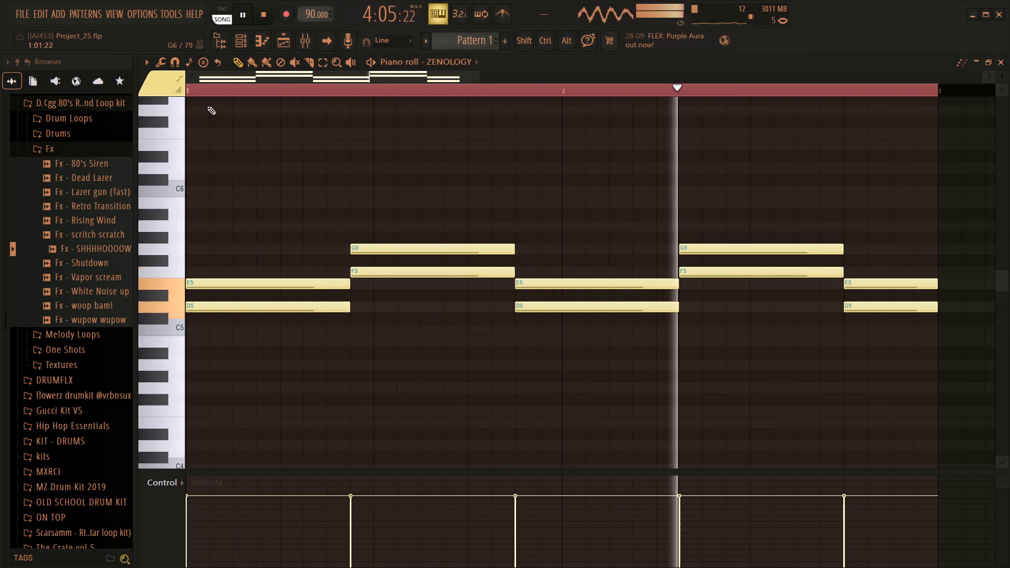
Clone the ZENOLOGY channel in the channel rack.
{"action": "left_click", "coordinate": [236, 43]}
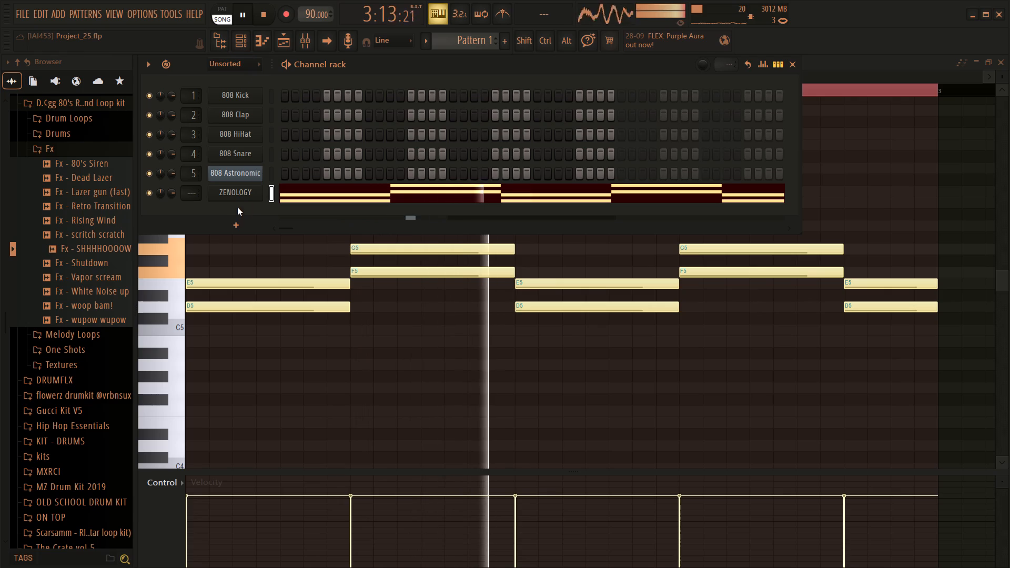
{"action": "right_click", "coordinate": [235, 193]}
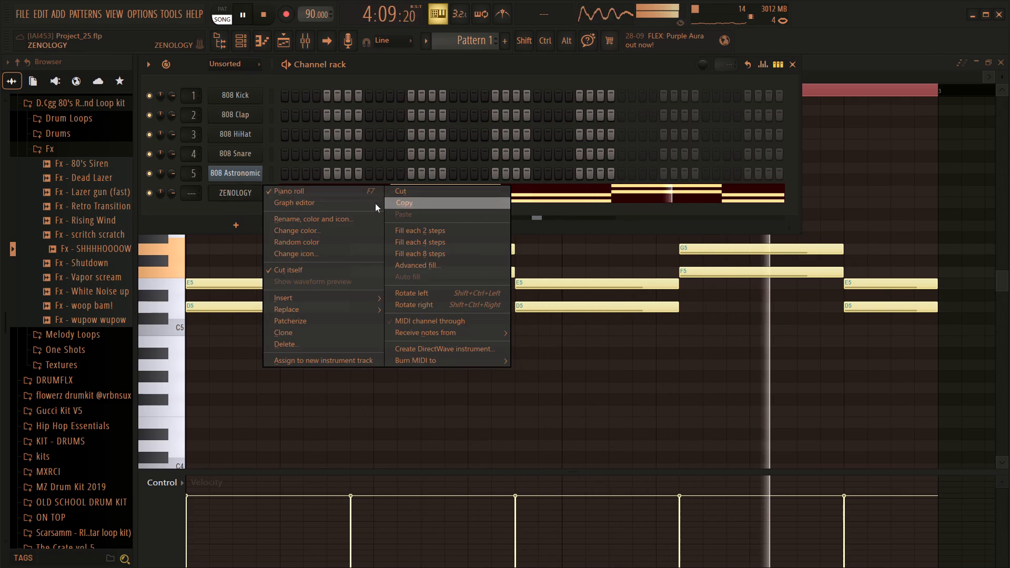
{"action": "left_click", "coordinate": [322, 333]}
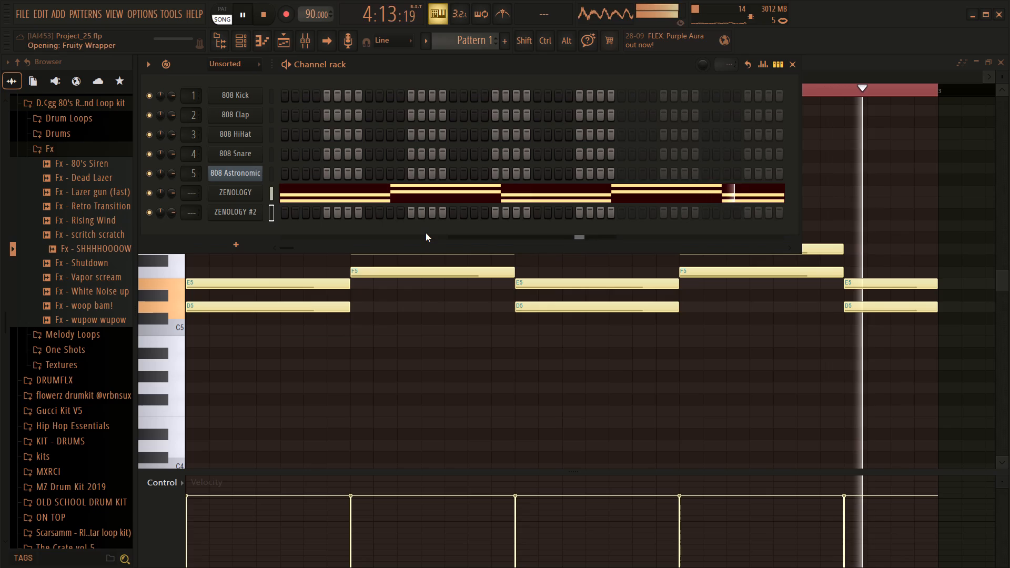
Stop playback, open the cloned ZENOLOGY's preset browser and audition factory presets including 5th Stack by playing notes.
{"action": "left_click", "coordinate": [244, 215]}
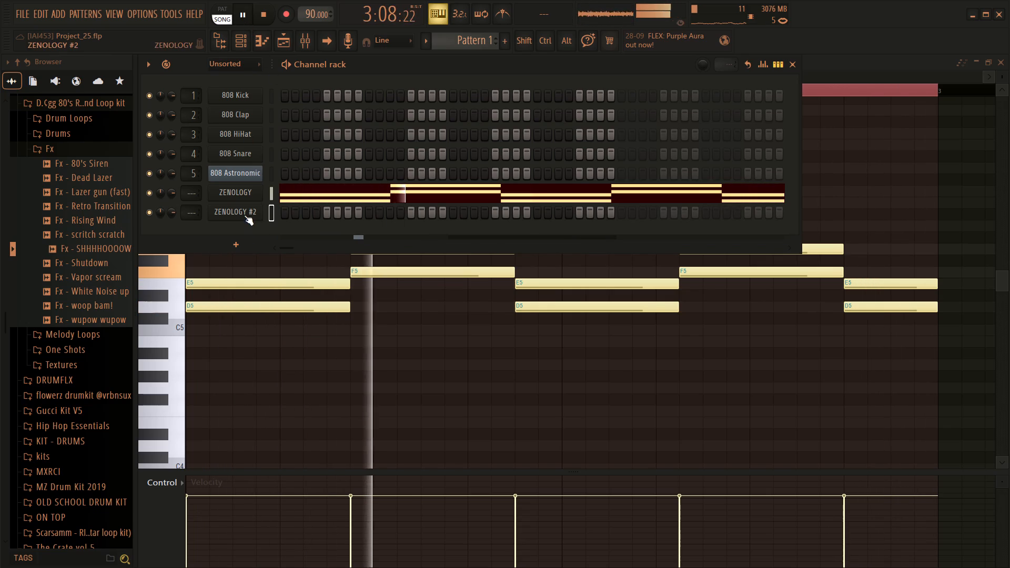
{"action": "left_click", "coordinate": [246, 16]}
{"action": "left_click", "coordinate": [315, 217]}
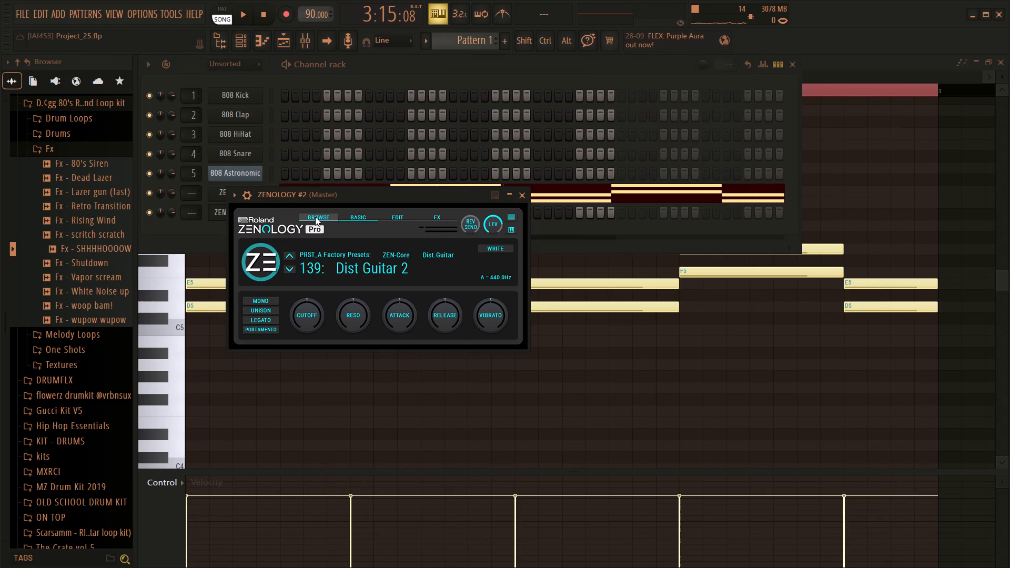
{"action": "scroll", "coordinate": [623, 474], "scroll_direction": "down", "scroll_amount": 2}
{"action": "left_click", "coordinate": [648, 433]}
{"action": "type", "text": "fgdfh"}
{"action": "key", "text": "g"}
{"action": "key", "text": "f"}
{"action": "left_click", "coordinate": [694, 463]}
{"action": "type", "text": "tr"}
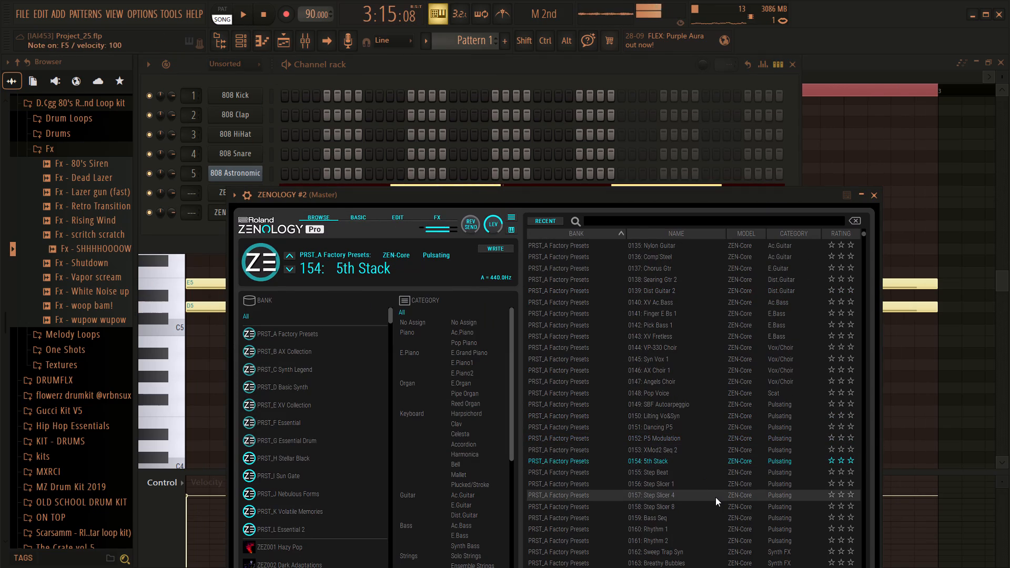
{"action": "type", "text": "er"}
Audition the Step Slicer 4 and Rhythm 1 presets by playing short notes.
{"action": "left_click", "coordinate": [715, 497]}
{"action": "type", "text": "gf"}
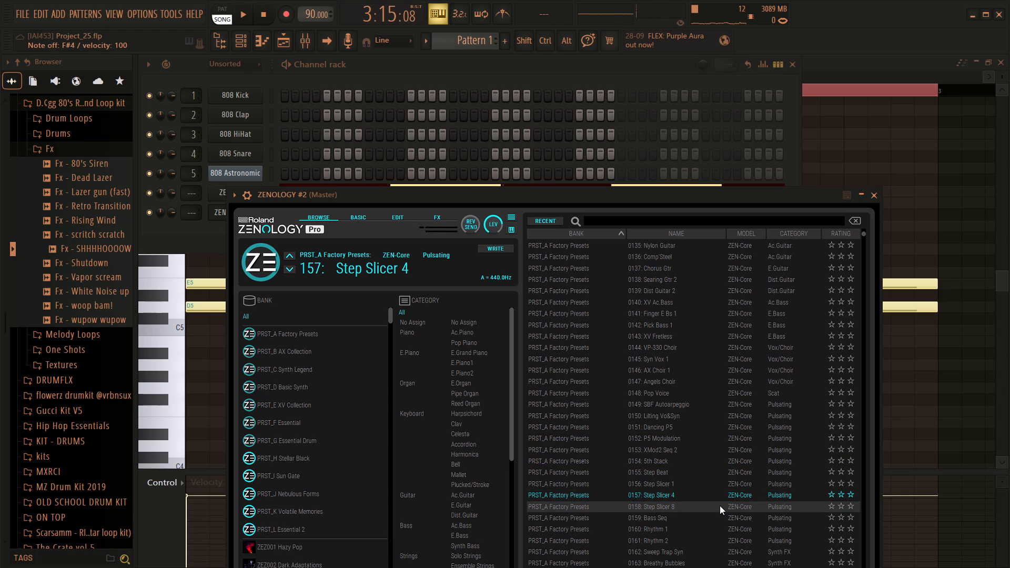
{"action": "left_click", "coordinate": [718, 531]}
{"action": "type", "text": "gf"}
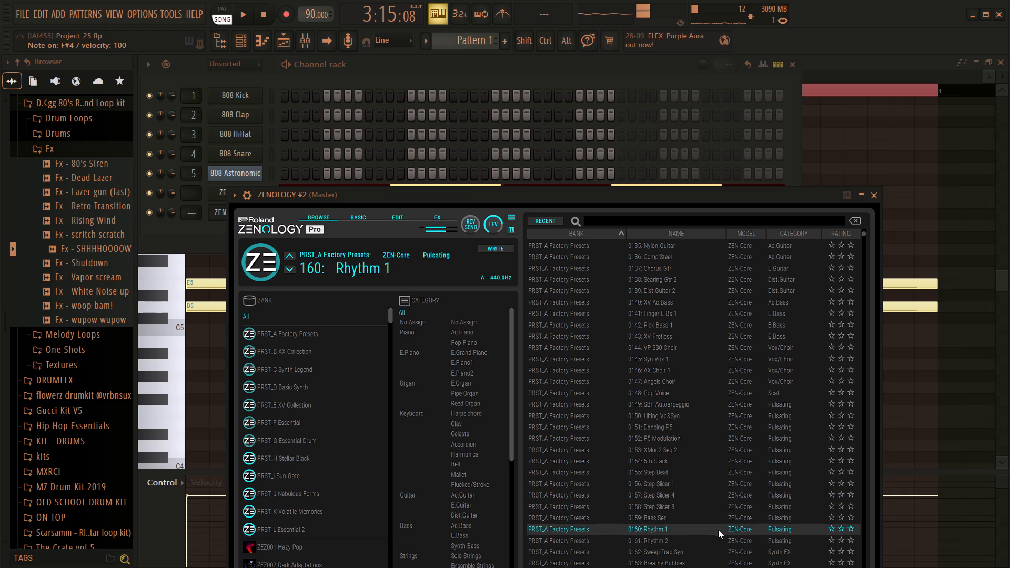
{"action": "key", "text": "d"}
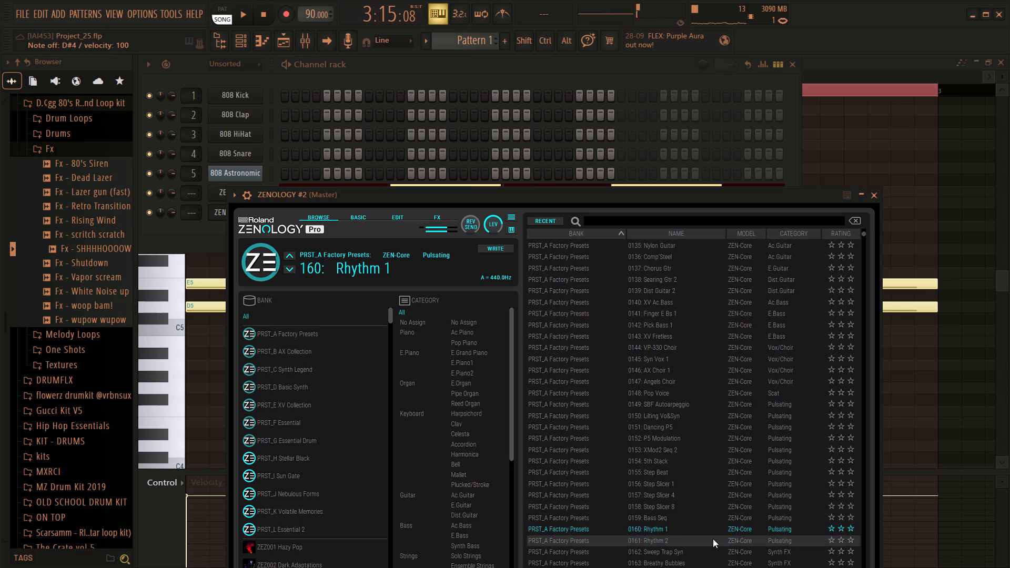
{"action": "key", "text": "d"}
{"action": "scroll", "coordinate": [713, 539], "scroll_direction": "down", "scroll_amount": 2}
{"action": "key", "text": "g"}
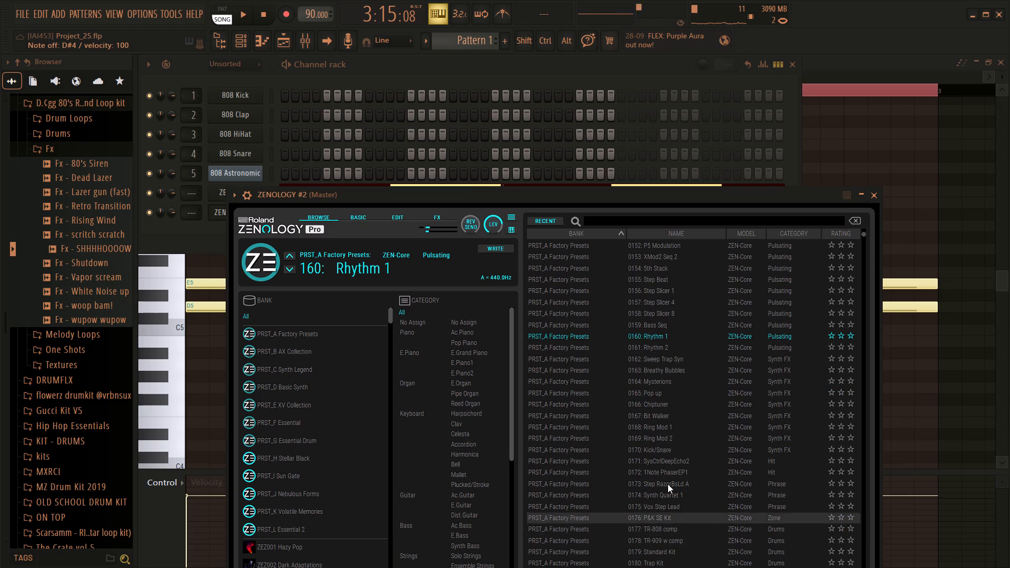
Audition the Ring Mod 2 preset on ZENOLOGY #2 by playing short notes, and close the plugin window.
{"action": "left_click", "coordinate": [651, 441]}
{"action": "type", "text": "fg"}
{"action": "type", "text": "dr"}
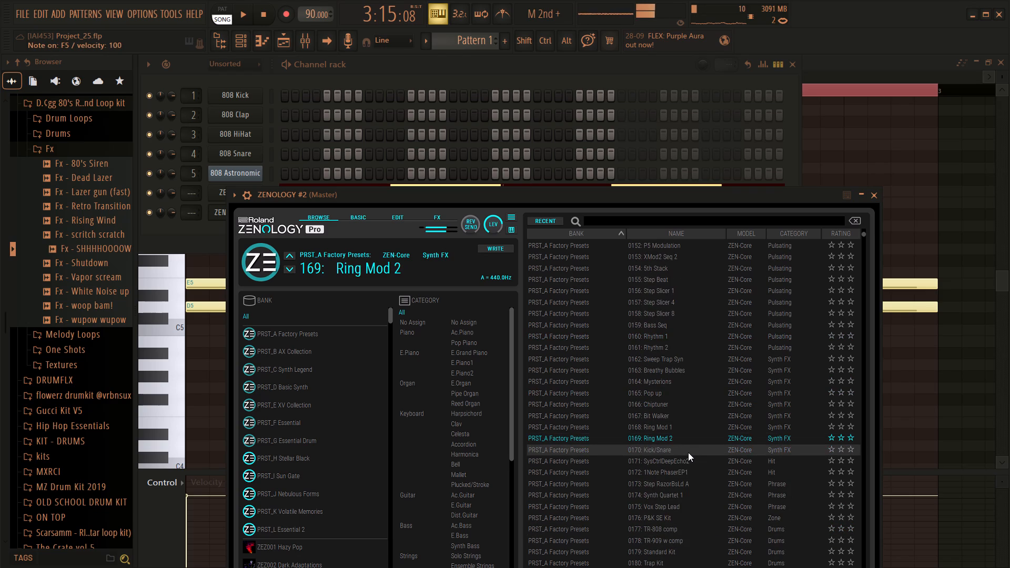
{"action": "key", "text": "t"}
{"action": "type", "text": "tr"}
{"action": "key", "text": "e"}
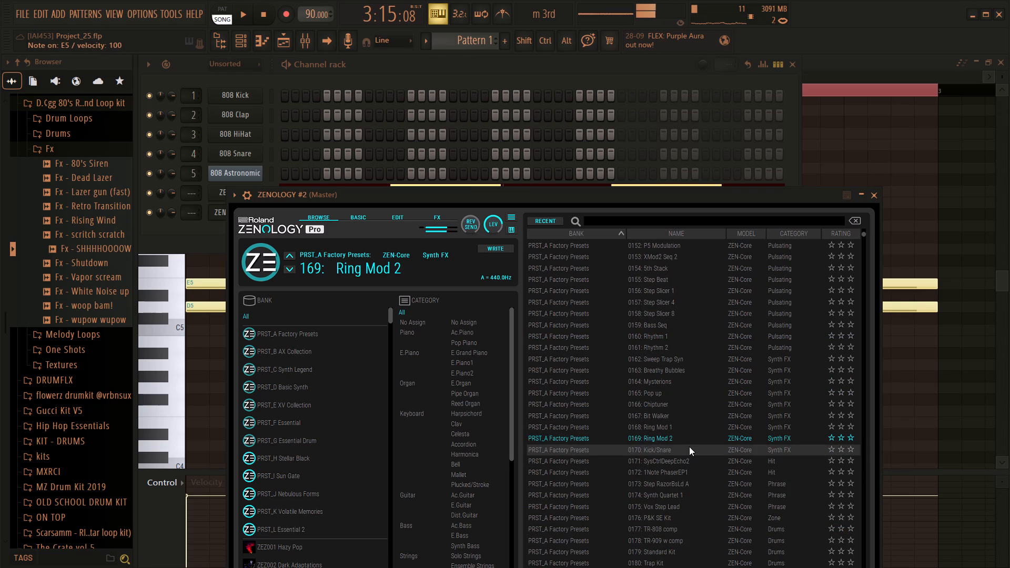
{"action": "key", "text": "r"}
{"action": "type", "text": "gh"}
{"action": "key", "text": "f"}
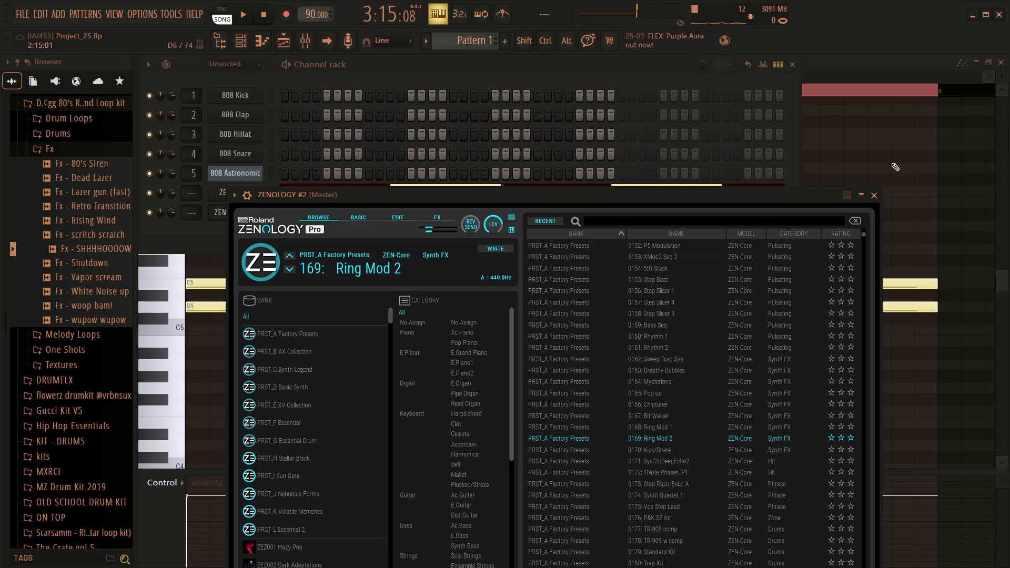
{"action": "left_click", "coordinate": [875, 196]}
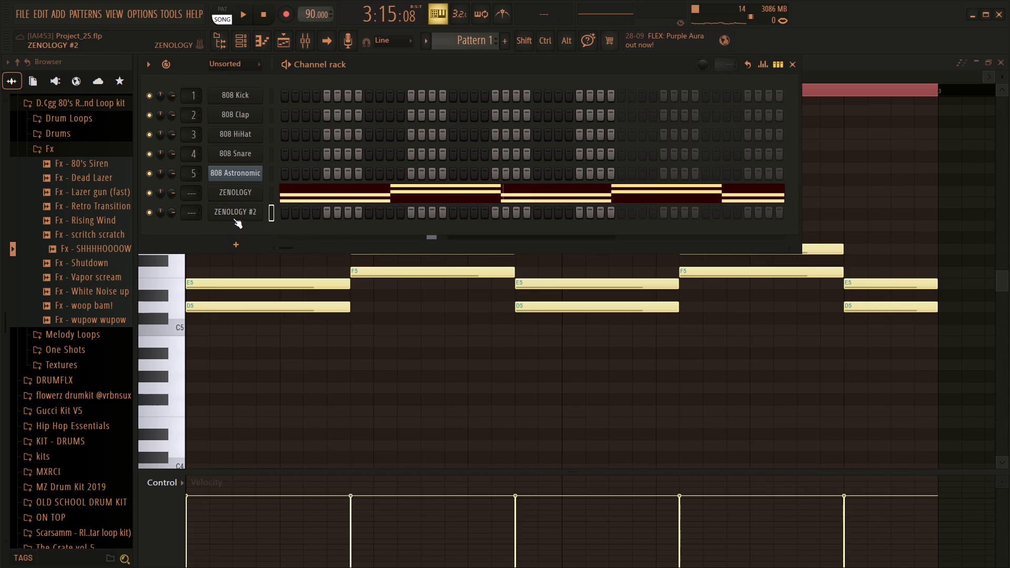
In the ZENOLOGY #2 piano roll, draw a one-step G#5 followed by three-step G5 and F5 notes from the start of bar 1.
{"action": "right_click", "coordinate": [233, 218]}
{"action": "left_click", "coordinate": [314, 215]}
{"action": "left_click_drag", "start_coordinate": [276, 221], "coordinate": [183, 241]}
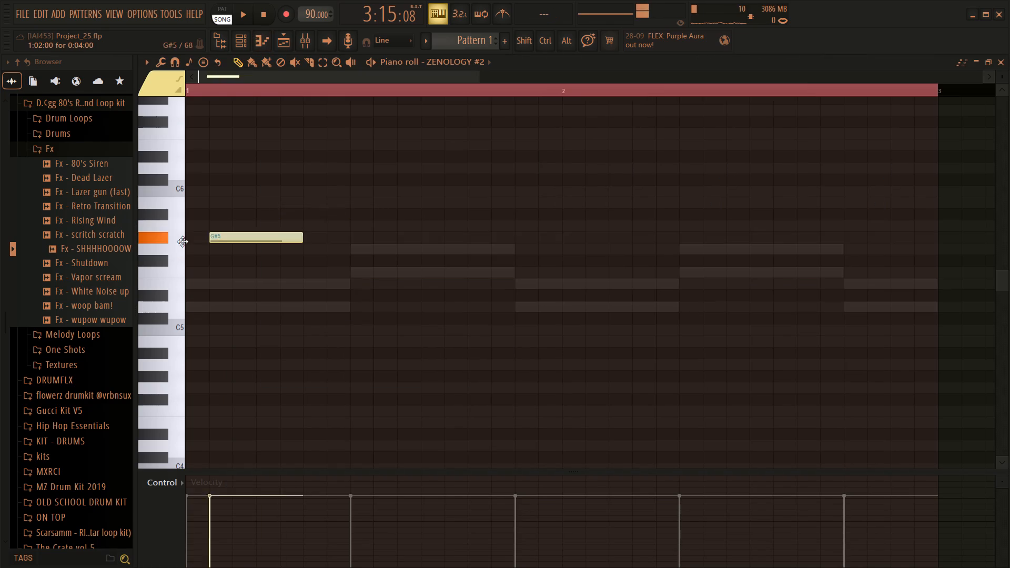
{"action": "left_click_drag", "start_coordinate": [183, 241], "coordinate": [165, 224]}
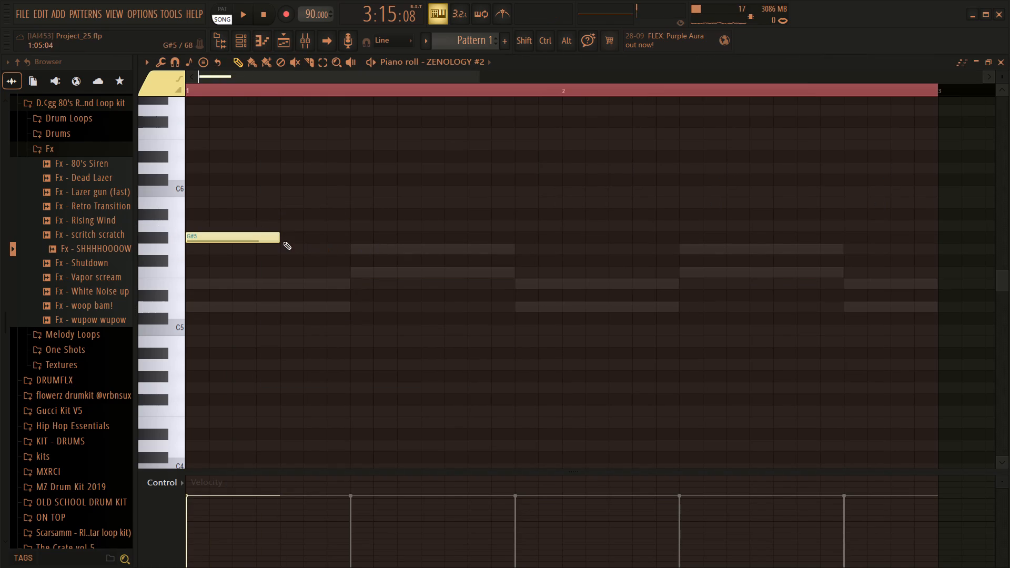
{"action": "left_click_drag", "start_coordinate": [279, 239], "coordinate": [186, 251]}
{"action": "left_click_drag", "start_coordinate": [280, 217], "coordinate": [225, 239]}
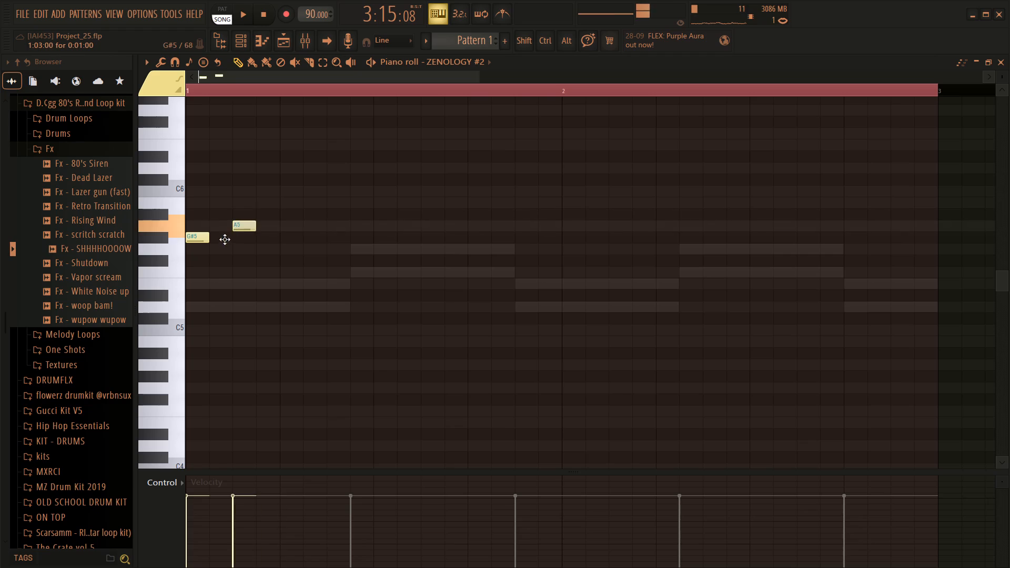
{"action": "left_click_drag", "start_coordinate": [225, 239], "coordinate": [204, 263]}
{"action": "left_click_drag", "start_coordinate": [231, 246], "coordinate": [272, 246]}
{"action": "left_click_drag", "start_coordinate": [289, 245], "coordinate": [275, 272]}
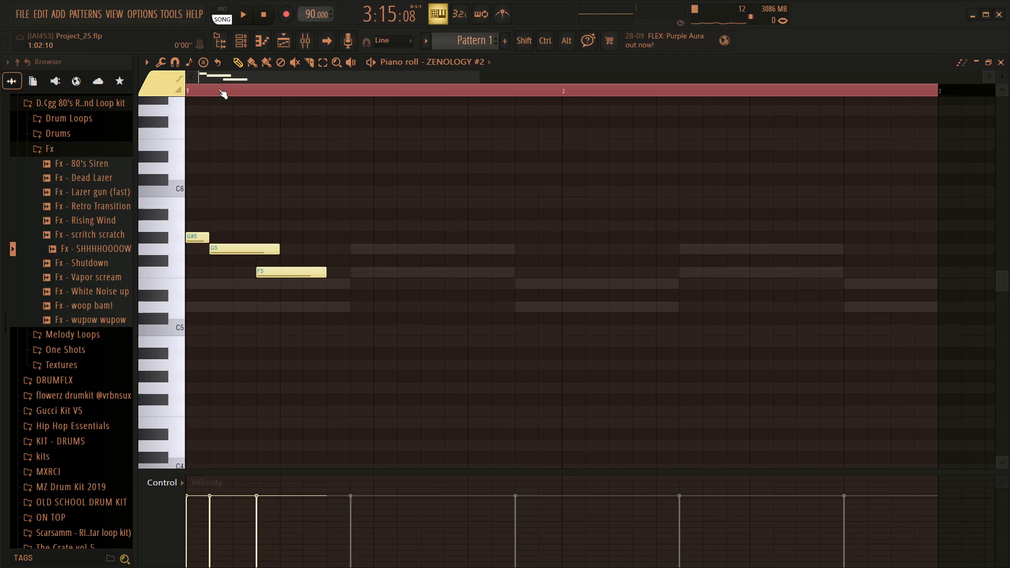
Play the drawn ZENOLOGY #2 notes over the loop from the start of bar 1.
{"action": "left_click_drag", "start_coordinate": [218, 88], "coordinate": [116, 95]}
{"action": "key", "text": "space"}
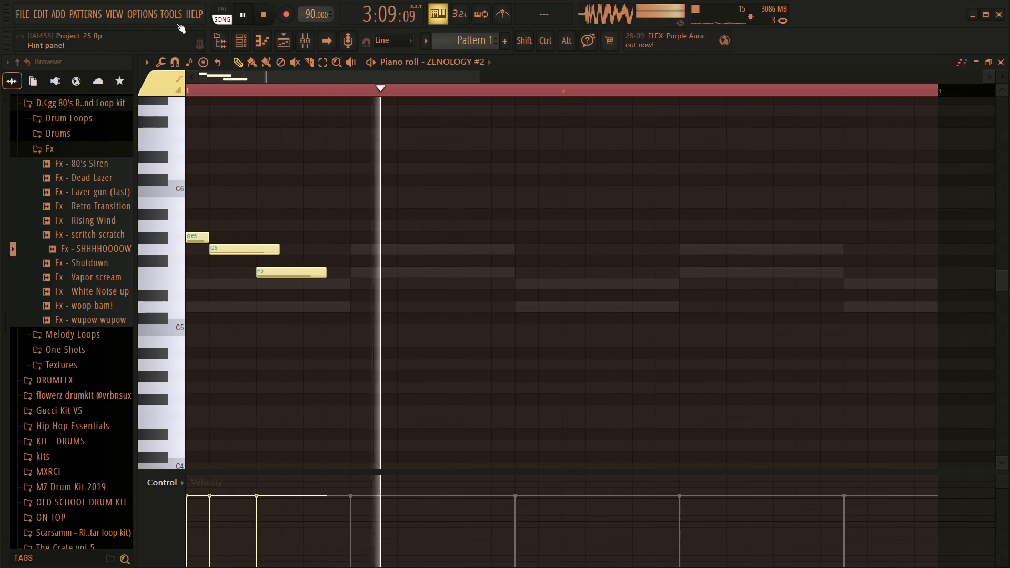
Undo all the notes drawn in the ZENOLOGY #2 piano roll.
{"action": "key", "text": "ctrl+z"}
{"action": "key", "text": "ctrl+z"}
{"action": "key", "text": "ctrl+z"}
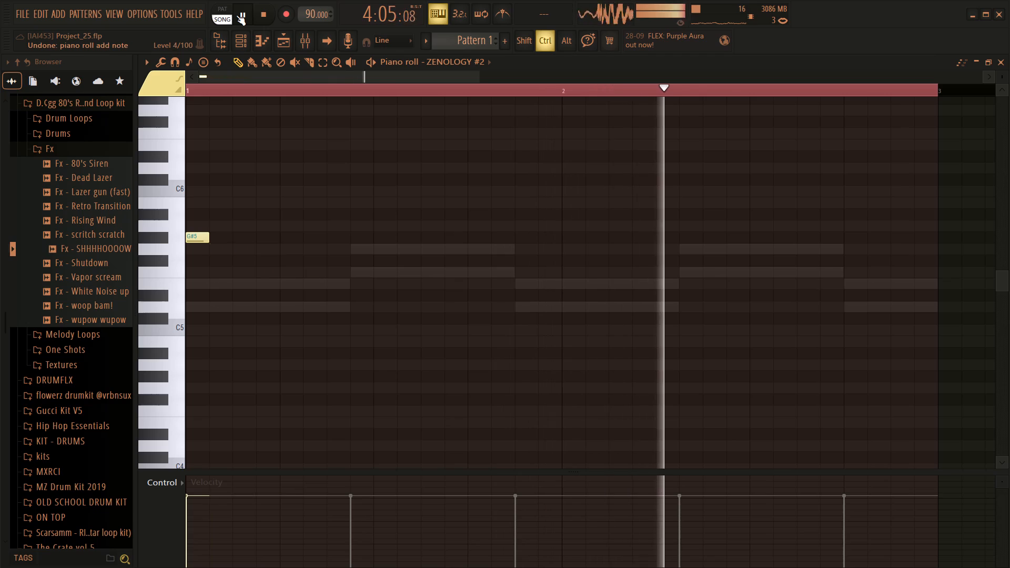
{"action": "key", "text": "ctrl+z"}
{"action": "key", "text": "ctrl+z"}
Stop playback, reopen ZENOLOGY #2 from the channel rack and audition further presets by playing notes.
{"action": "left_click", "coordinate": [245, 34]}
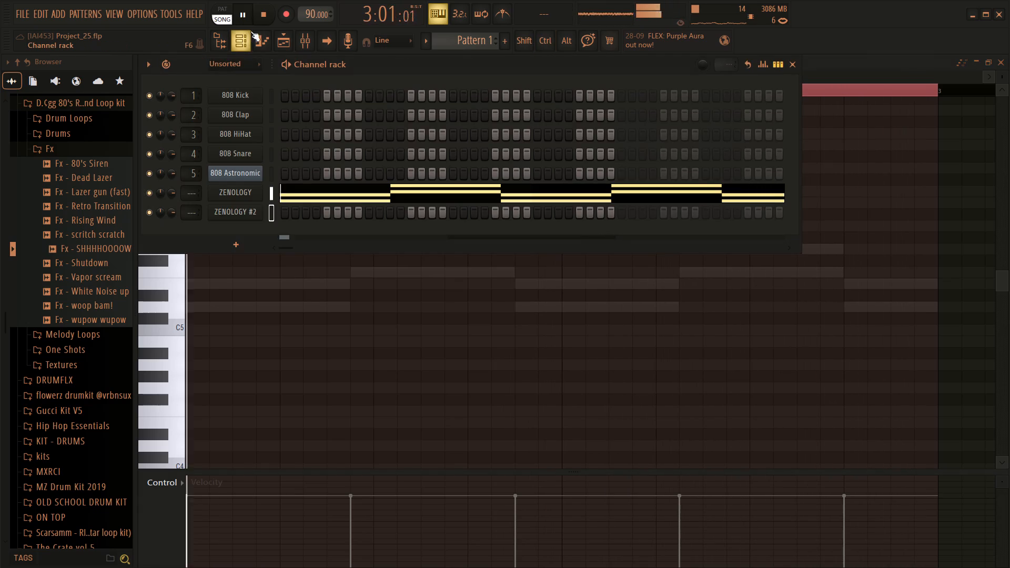
{"action": "left_click", "coordinate": [252, 17]}
{"action": "left_click", "coordinate": [240, 217]}
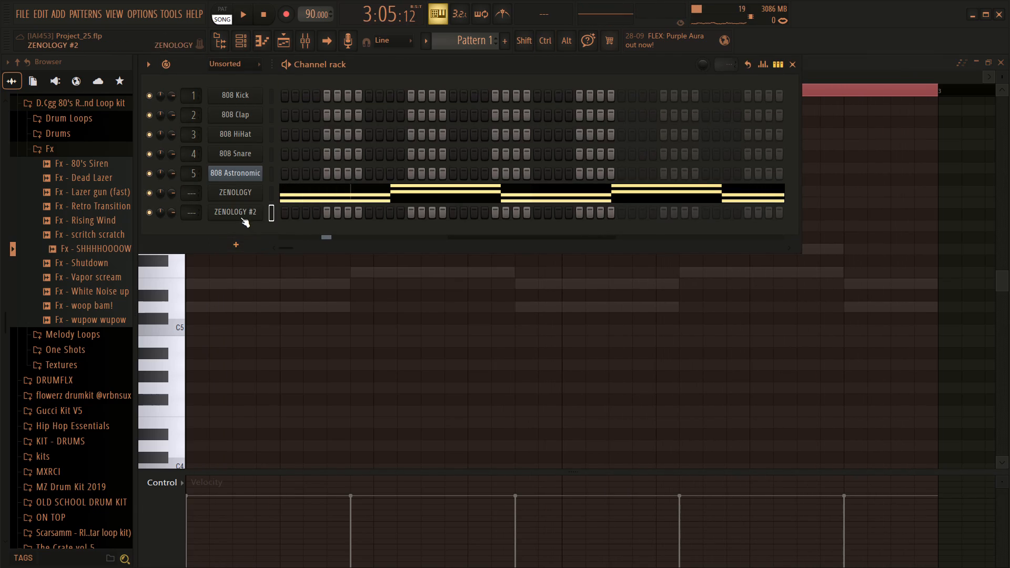
{"action": "left_click", "coordinate": [579, 490]}
{"action": "type", "text": "gfh"}
{"action": "scroll", "coordinate": [792, 482], "scroll_direction": "down", "scroll_amount": 2}
{"action": "left_click", "coordinate": [713, 463]}
{"action": "type", "text": "fgrer"}
{"action": "key", "text": "h"}
{"action": "key", "text": "g"}
{"action": "key", "text": "f"}
Audition more presets further down the ZENOLOGY #2 list by playing notes, ending with AX Waspy Lead in the AX Collection bank.
{"action": "left_click", "coordinate": [724, 499]}
{"action": "type", "text": "ghf"}
{"action": "type", "text": "tr"}
{"action": "left_click", "coordinate": [750, 518]}
{"action": "type", "text": "hgf"}
{"action": "scroll", "coordinate": [750, 518], "scroll_direction": "down", "scroll_amount": 2}
{"action": "left_click", "coordinate": [741, 516]}
{"action": "type", "text": "hgdt"}
{"action": "type", "text": "df"}
{"action": "left_click", "coordinate": [683, 543]}
{"action": "type", "text": "dgr"}
{"action": "scroll", "coordinate": [683, 543], "scroll_direction": "down", "scroll_amount": 3}
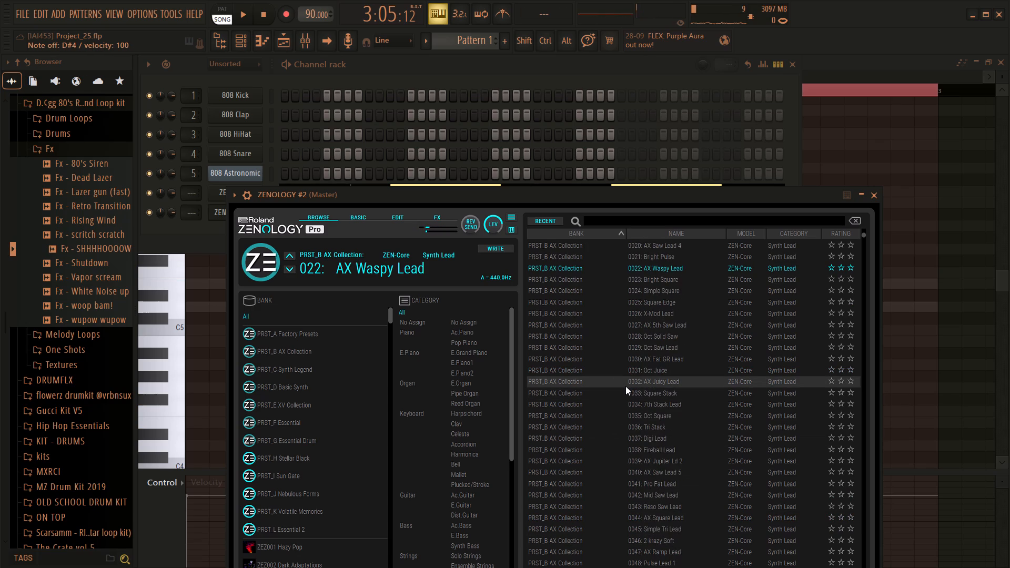
Audition the AX Juicy Lead and Oct Square presets by playing notes.
{"action": "left_click", "coordinate": [625, 386]}
{"action": "type", "text": "gfd"}
{"action": "type", "text": "dfgggfdrt"}
{"action": "left_click", "coordinate": [645, 418]}
{"action": "key", "text": "h"}
{"action": "type", "text": "ghft"}
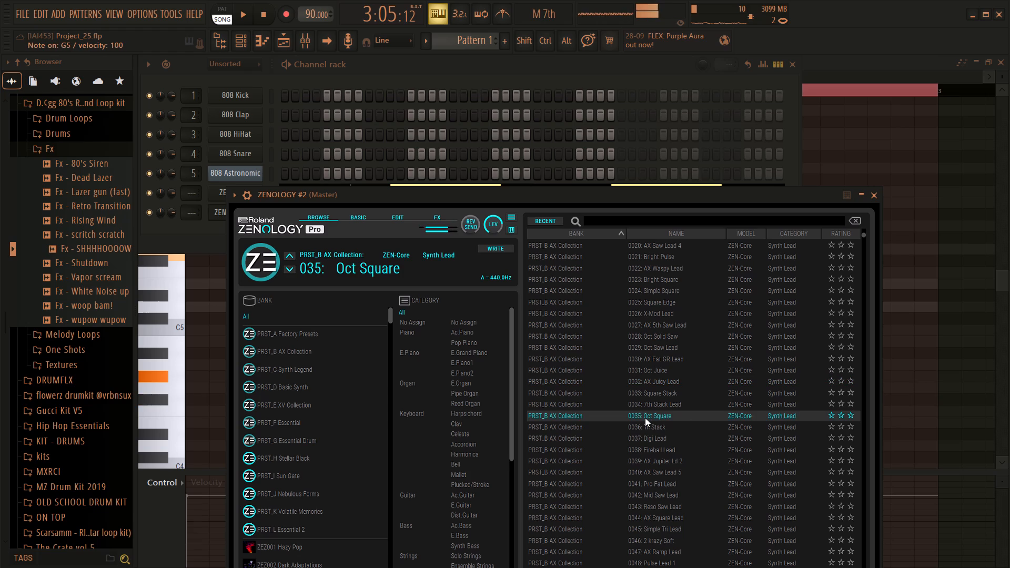
{"action": "key", "text": "r"}
Search the ZENOLOGY #2 presets for "hitd".
{"action": "left_click", "coordinate": [622, 222]}
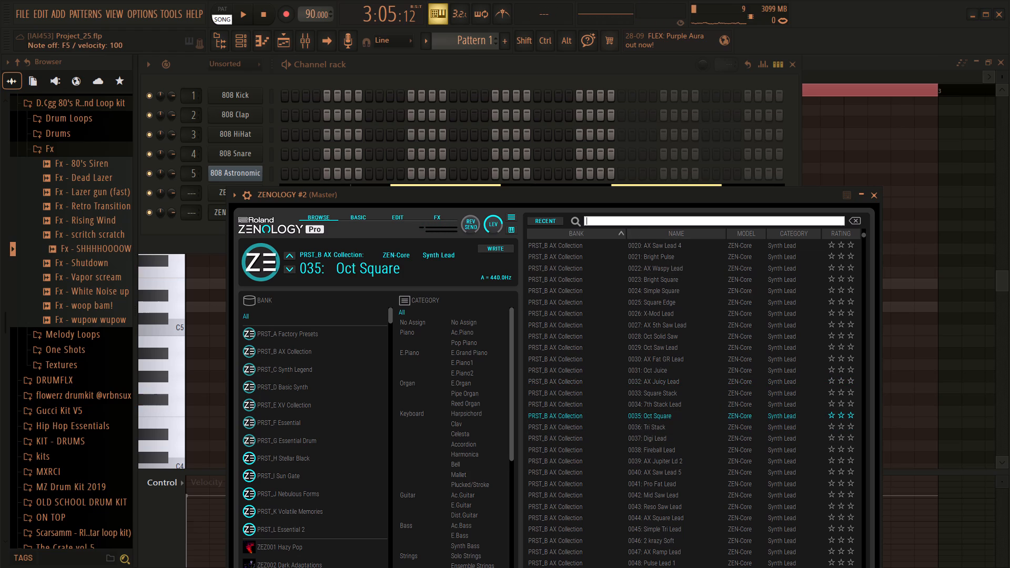
{"action": "type", "text": "tr"}
{"action": "key", "text": "BackSpace"}
{"action": "key", "text": "BackSpace"}
{"action": "type", "text": "hitd"}
{"action": "key", "text": "Return"}
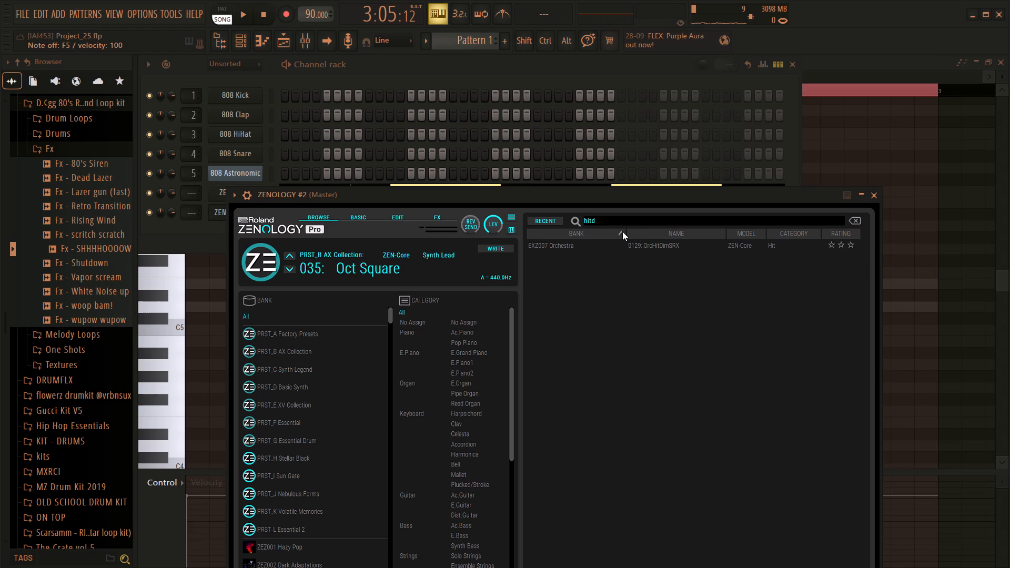
{"action": "scroll", "coordinate": [642, 293], "scroll_direction": "up", "scroll_amount": 1}
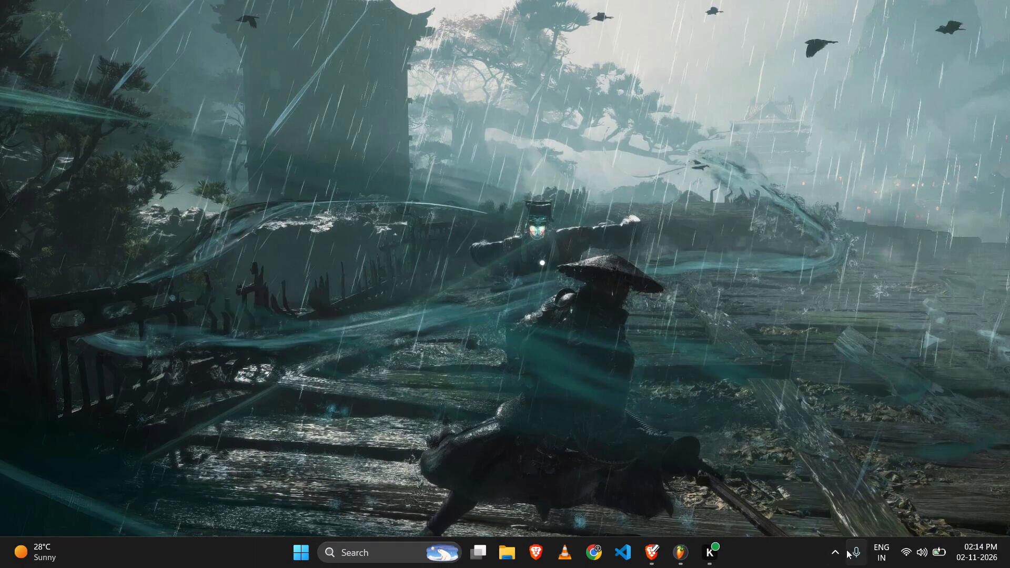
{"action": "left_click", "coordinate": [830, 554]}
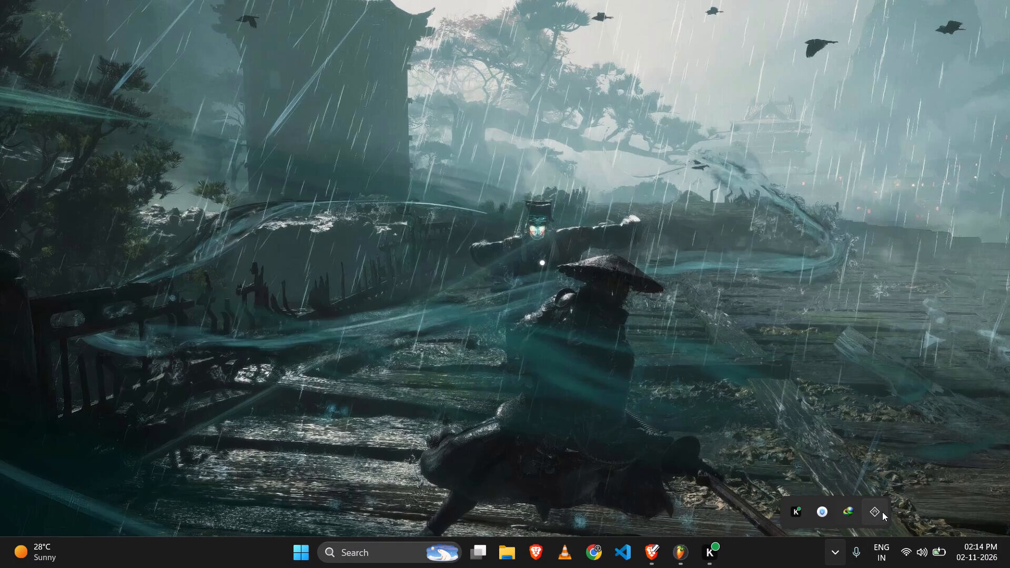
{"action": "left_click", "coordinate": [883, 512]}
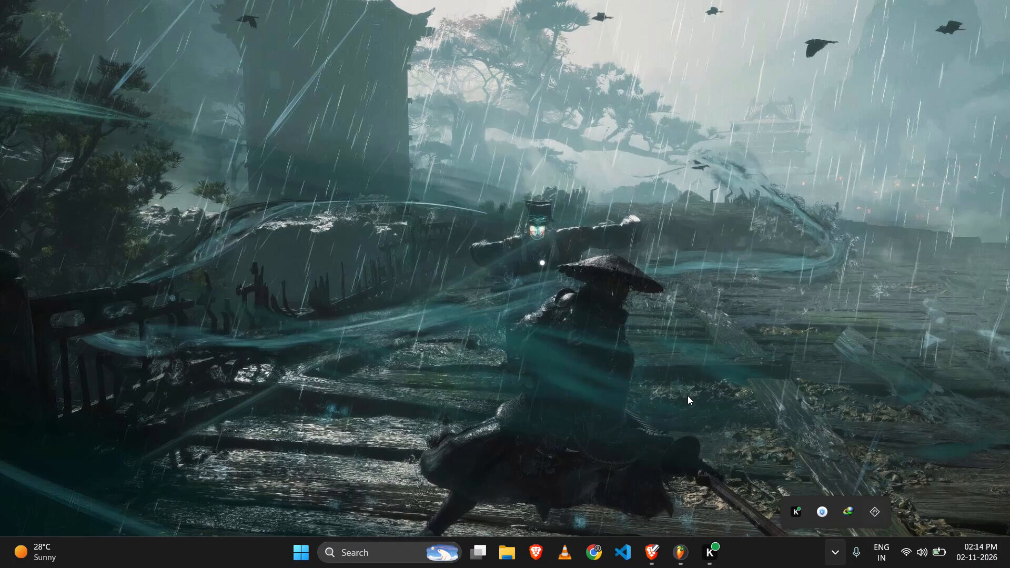
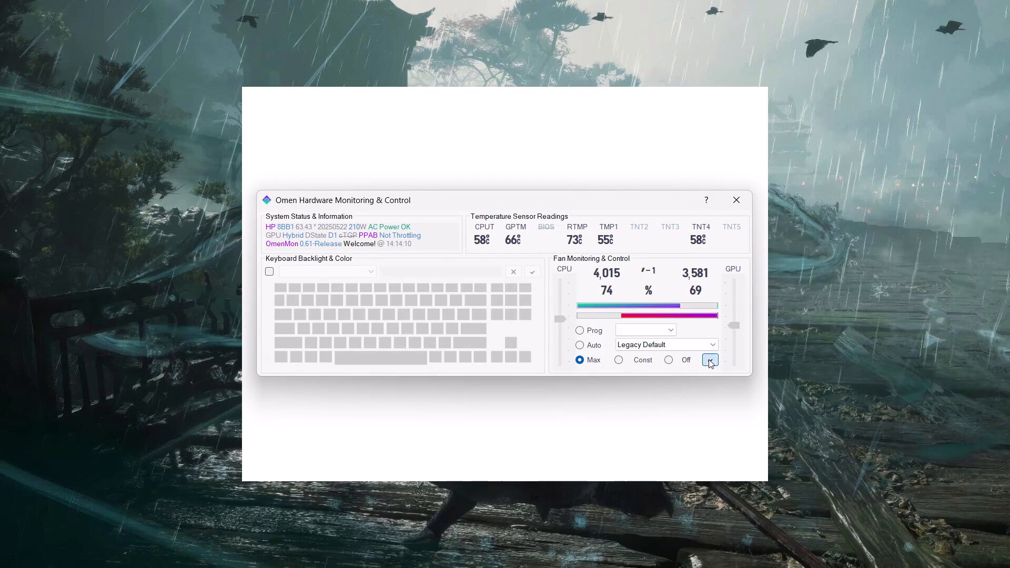
Switch back to FL Studio and audition the OrcHitDimSRX preset in ZENOLOGY #2 by playing notes.
{"action": "left_click", "coordinate": [853, 331]}
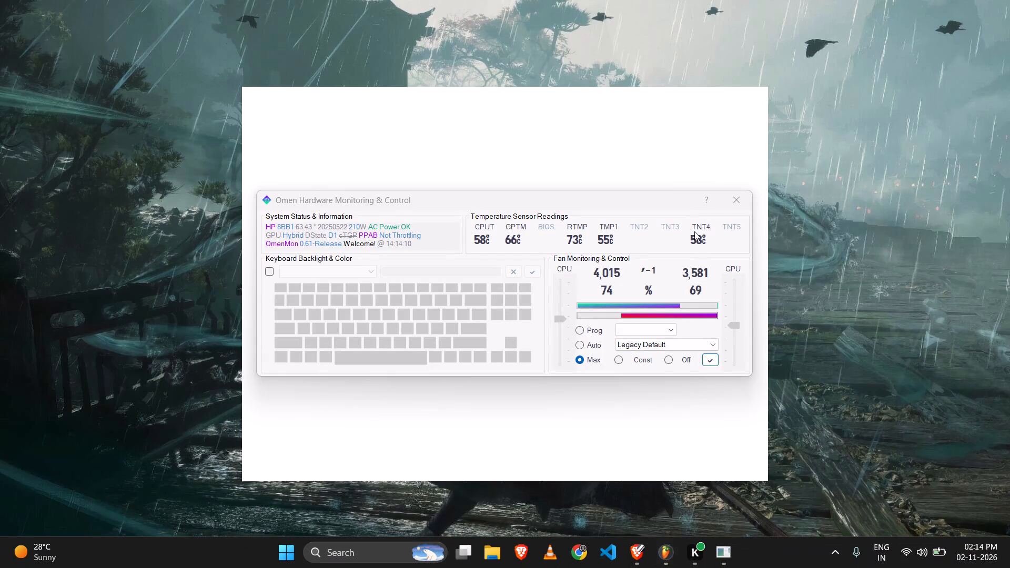
{"action": "left_click", "coordinate": [659, 567]}
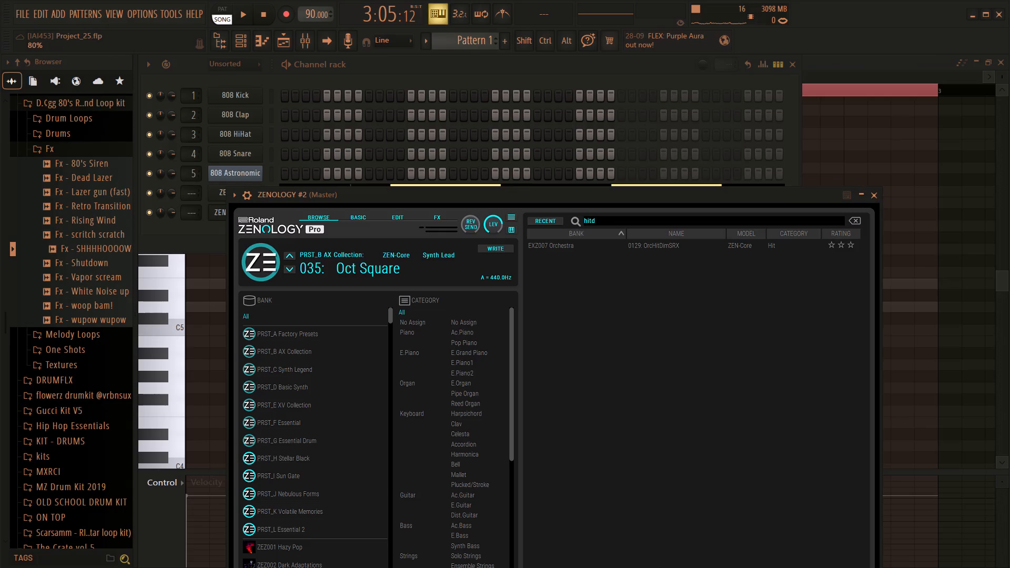
{"action": "left_click", "coordinate": [587, 248]}
{"action": "type", "text": "gfdfgd"}
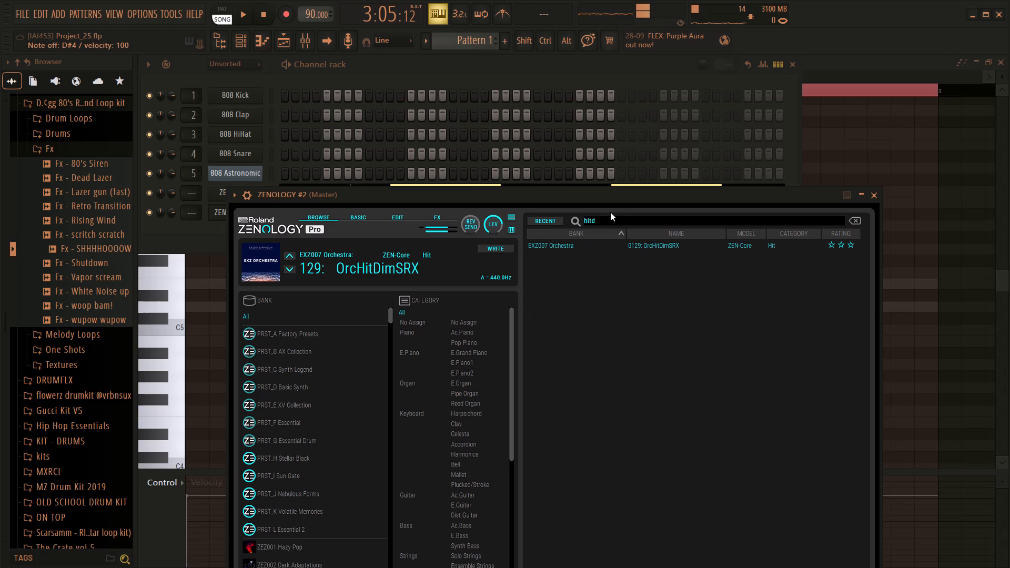
Search the ZENOLOGY #2 presets for "hits".
{"action": "left_click", "coordinate": [607, 216]}
{"action": "left_click", "coordinate": [613, 219]}
{"action": "key", "text": "BackSpace"}
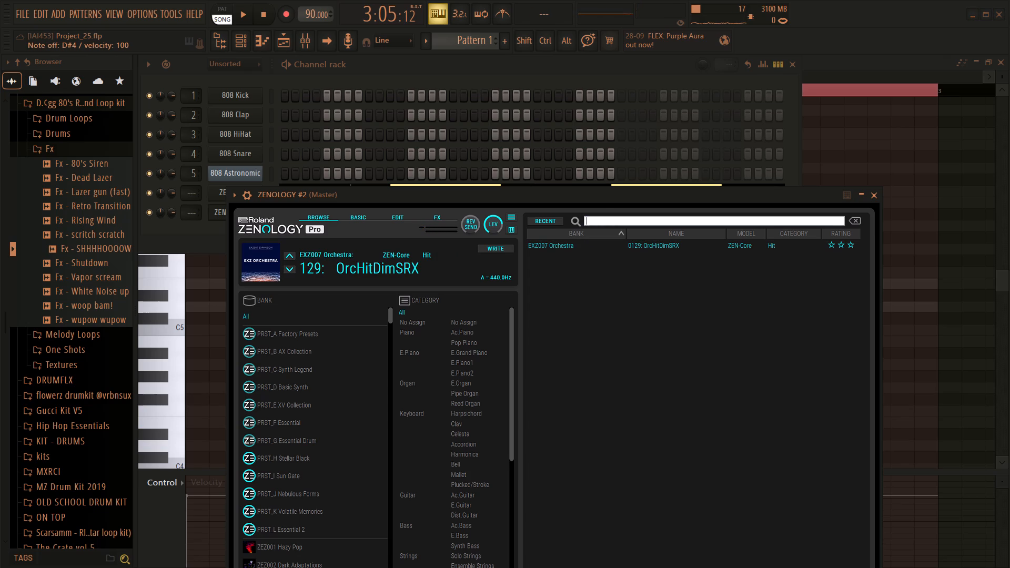
{"action": "key", "text": "d"}
{"action": "key", "text": "BackSpace"}
{"action": "type", "text": "hits"}
{"action": "key", "text": "Return"}
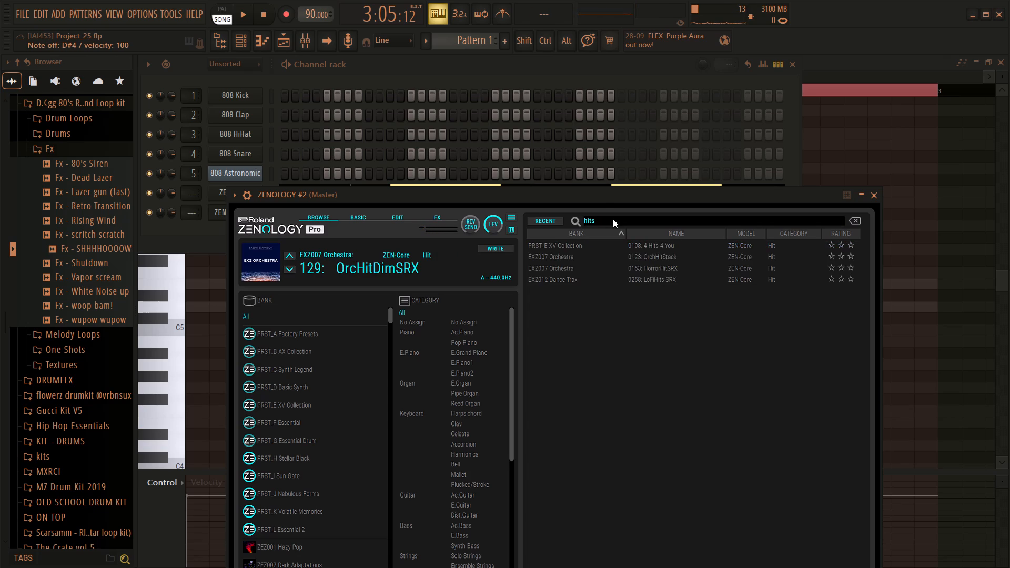
Load the 4 Hits 4 You preset in ZENOLOGY #2, audition it by playing notes and close the plugin window.
{"action": "left_click", "coordinate": [696, 244]}
{"action": "type", "text": "gf"}
{"action": "key", "text": "d"}
{"action": "key", "text": "h"}
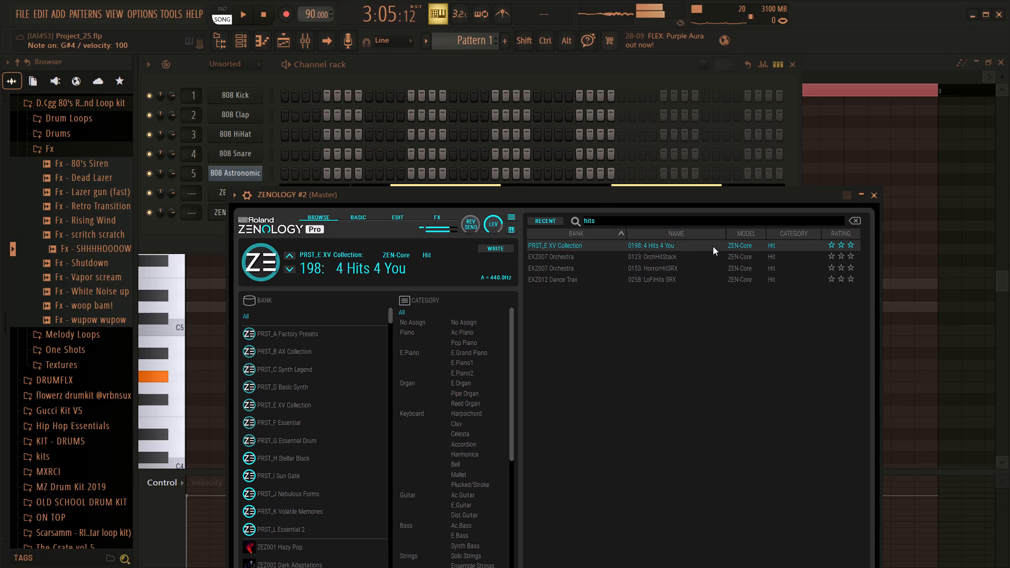
{"action": "type", "text": "tr"}
{"action": "type", "text": "ytr"}
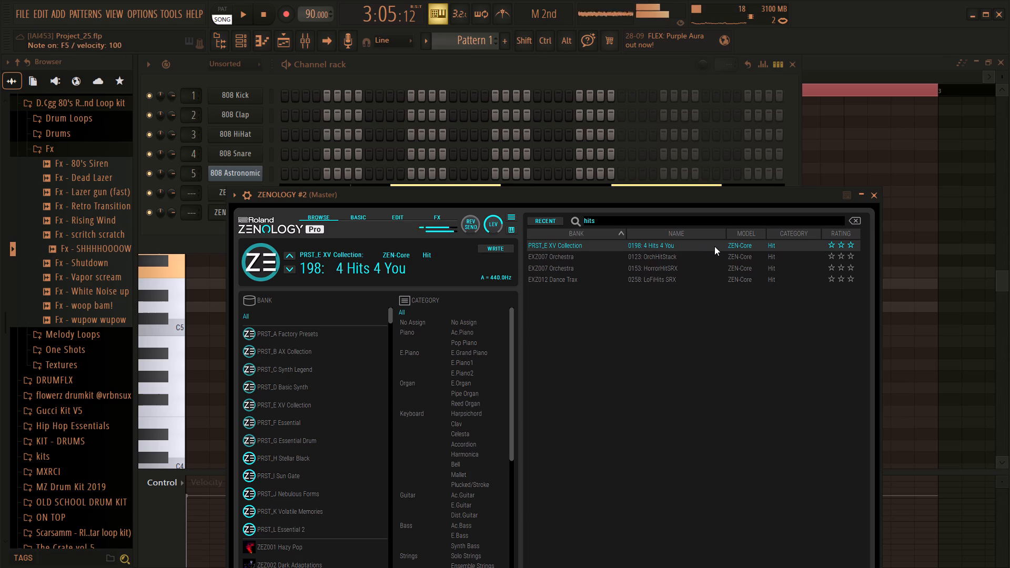
{"action": "type", "text": "ty"}
{"action": "type", "text": "tr"}
{"action": "left_click", "coordinate": [879, 198]}
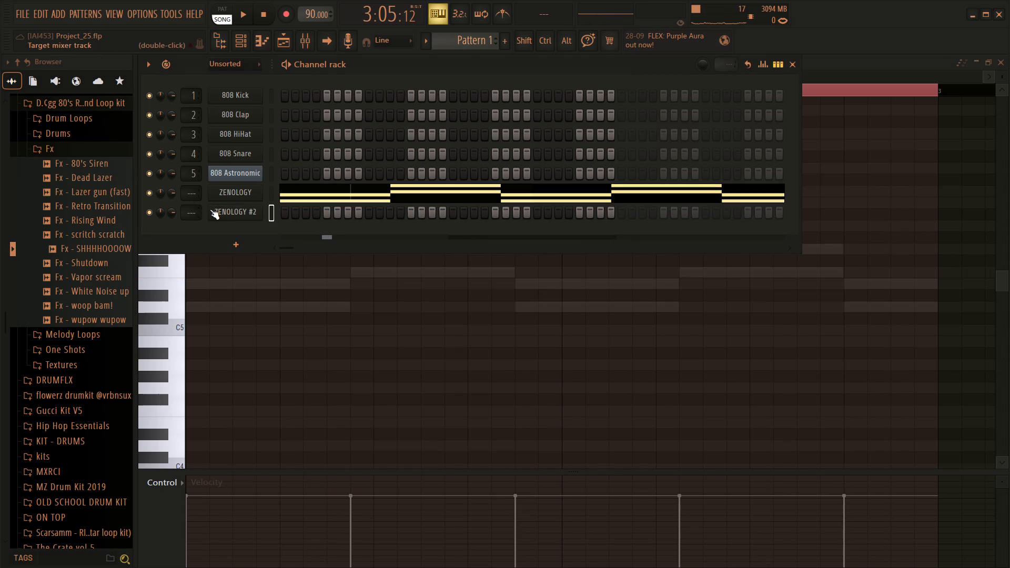
Program the ZENOLOGY #2 channel in the channel rack with hits on steps 1, 8, 17, 25 and 33.
{"action": "left_click", "coordinate": [284, 216]}
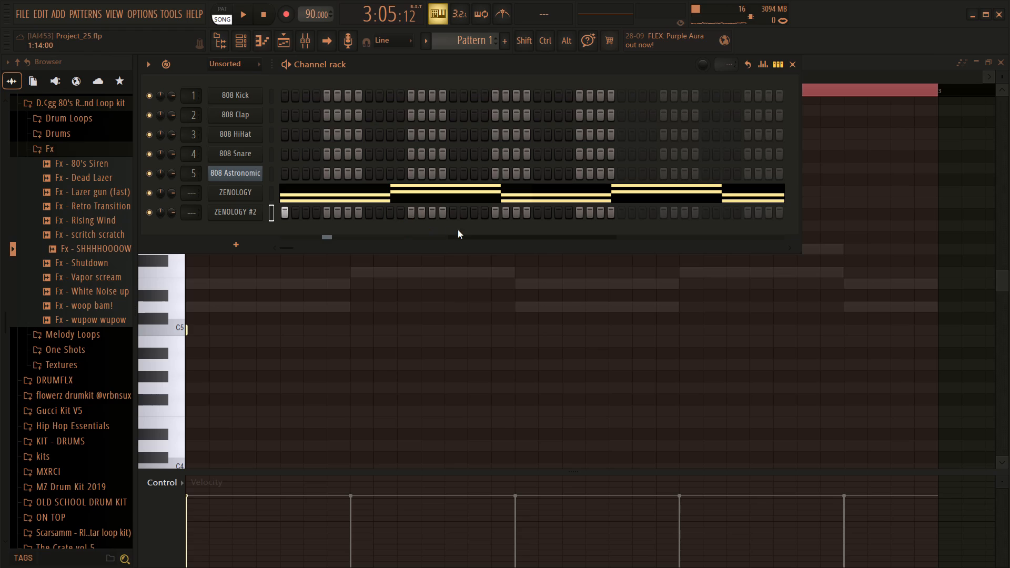
{"action": "left_click", "coordinate": [446, 209]}
{"action": "right_click", "coordinate": [446, 209]}
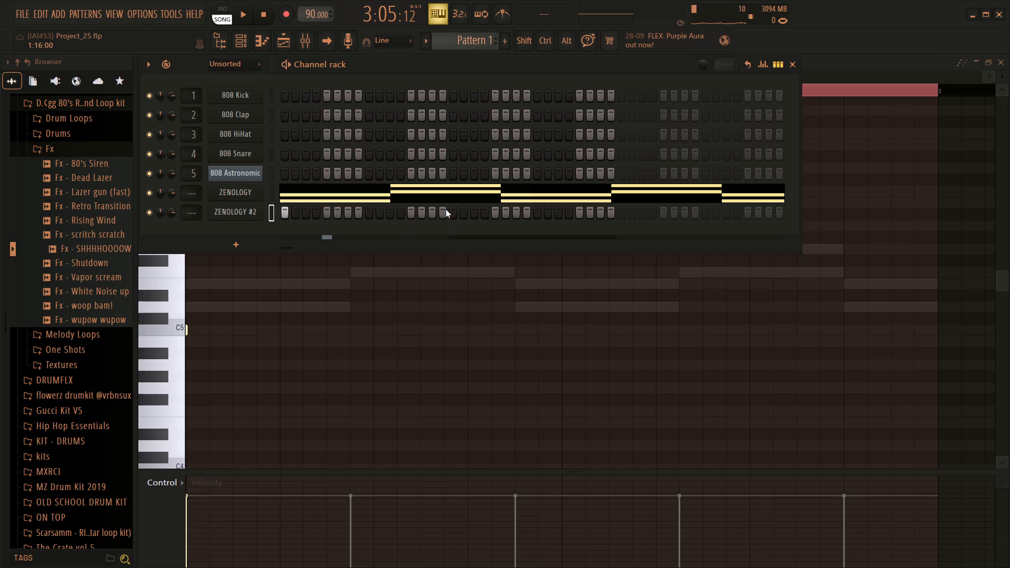
{"action": "left_click", "coordinate": [452, 209]}
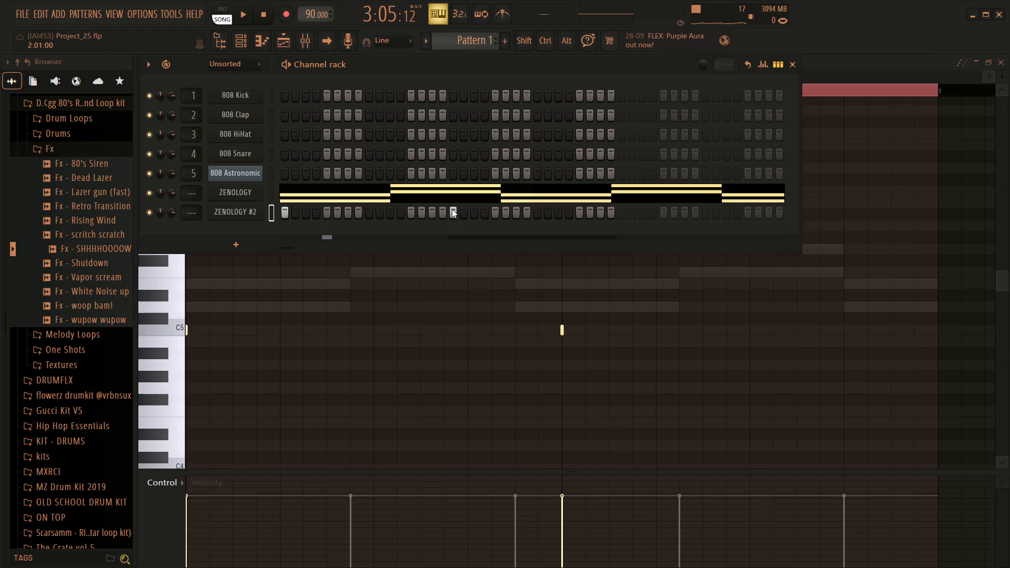
{"action": "left_click", "coordinate": [613, 211]}
{"action": "right_click", "coordinate": [613, 211]}
{"action": "left_click", "coordinate": [358, 206]}
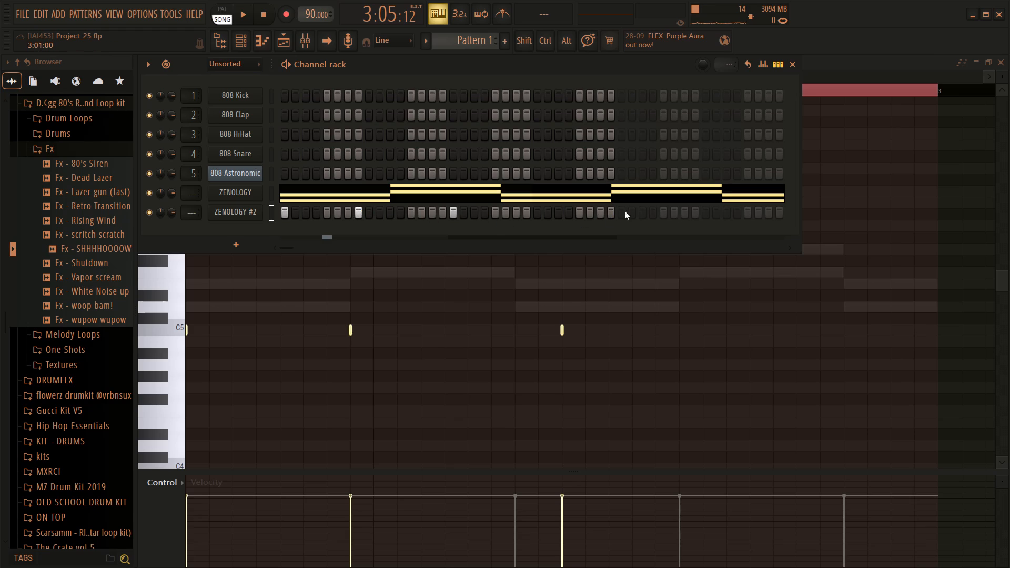
{"action": "left_click", "coordinate": [535, 215]}
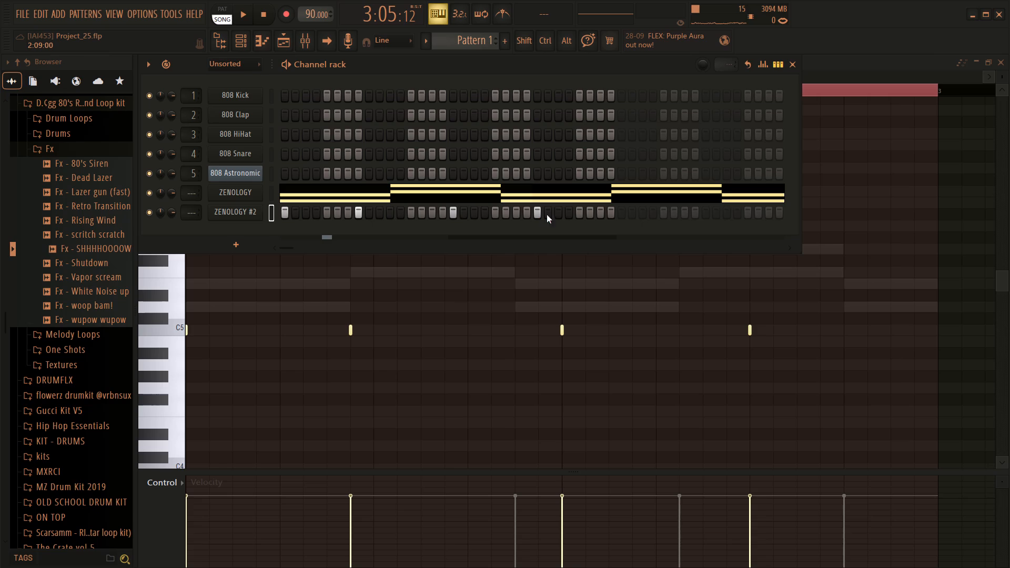
{"action": "left_click", "coordinate": [635, 212]}
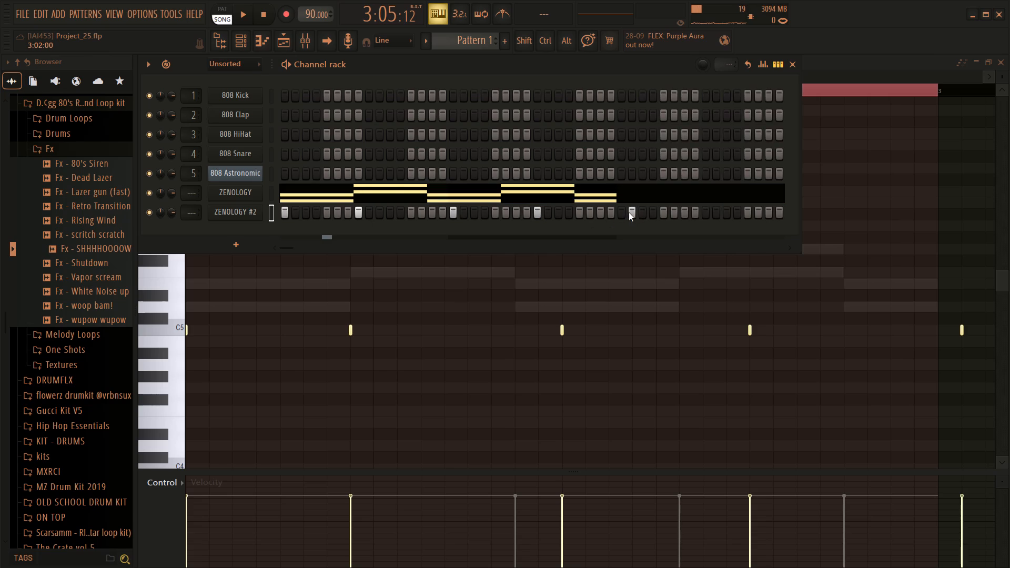
{"action": "left_click", "coordinate": [623, 213]}
{"action": "right_click", "coordinate": [631, 212]}
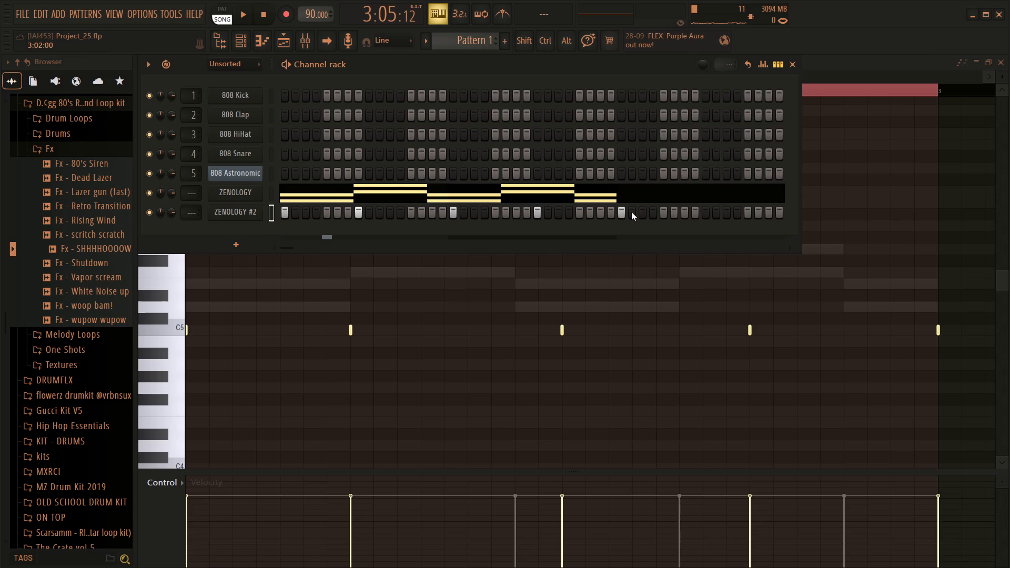
Play the loop and lower the ZENOLOGY #2 channel volume.
{"action": "key", "text": "space"}
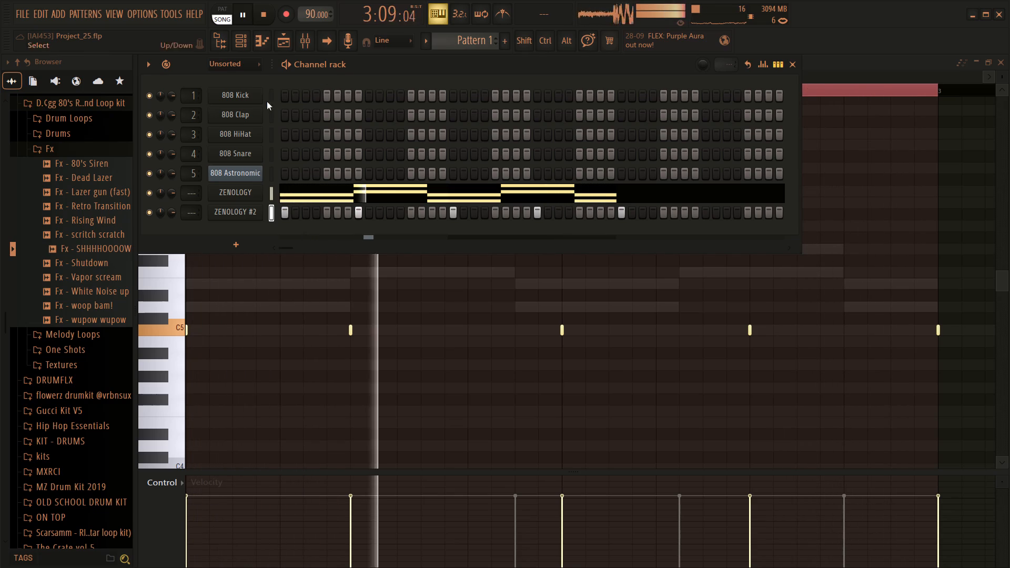
{"action": "left_click_drag", "start_coordinate": [166, 217], "coordinate": [243, 522]}
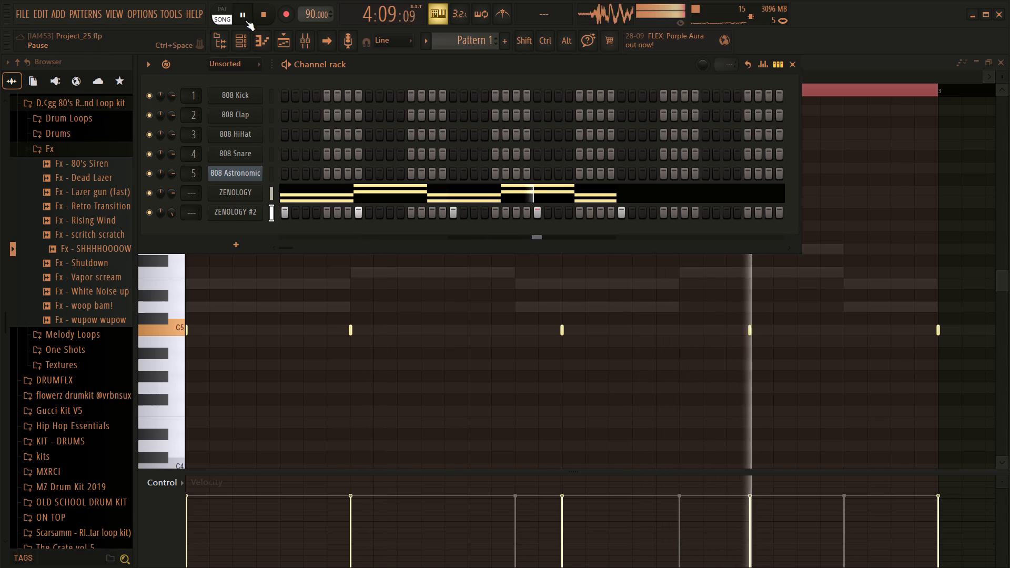
Clone the ZENOLOGY #2 channel.
{"action": "right_click", "coordinate": [228, 211]}
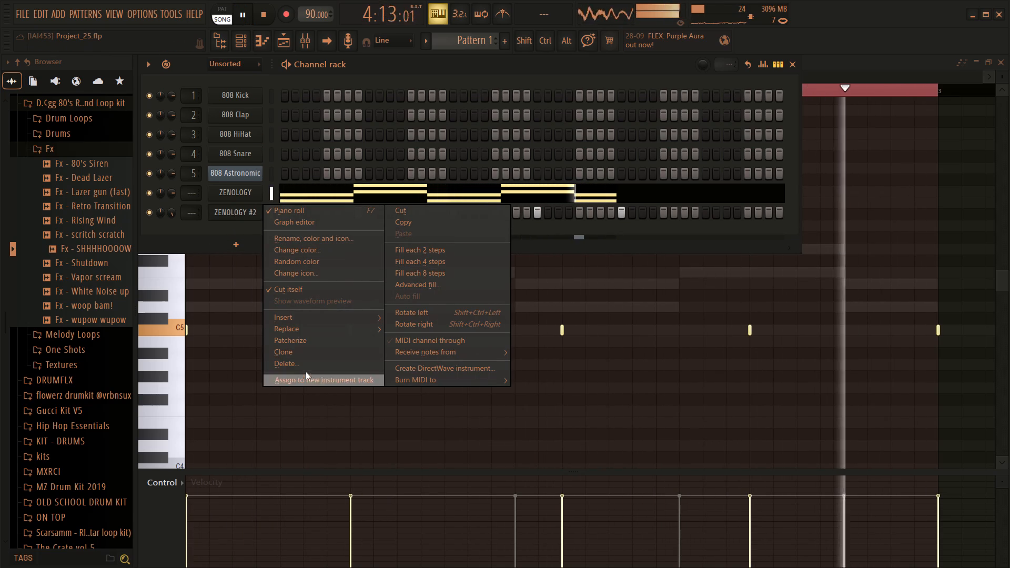
{"action": "left_click", "coordinate": [290, 354]}
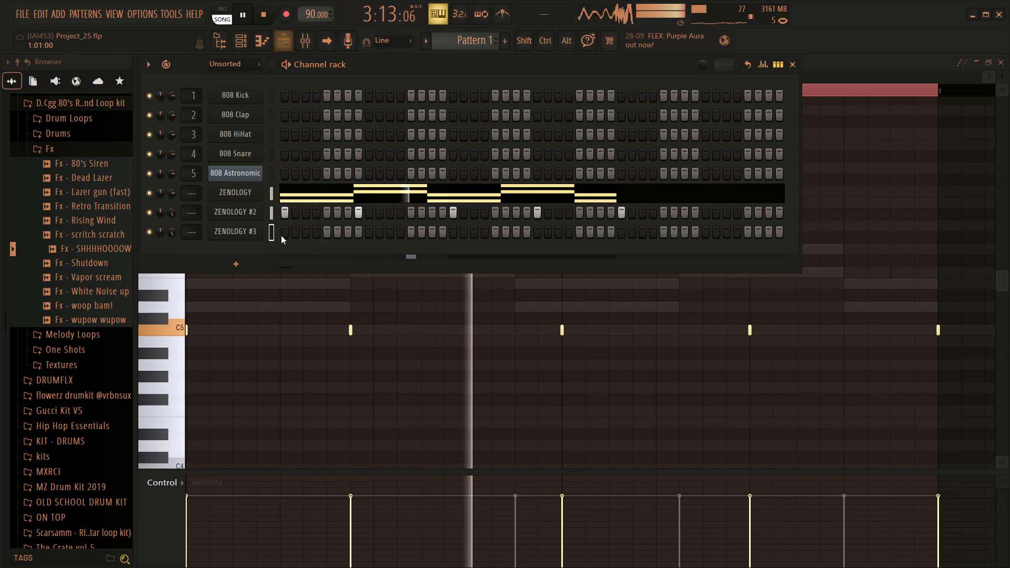
Open the preset browser of ZENOLOGY #3, halt playback and audition Blade Racer and Syncrosonix by playing notes.
{"action": "left_click", "coordinate": [236, 234]}
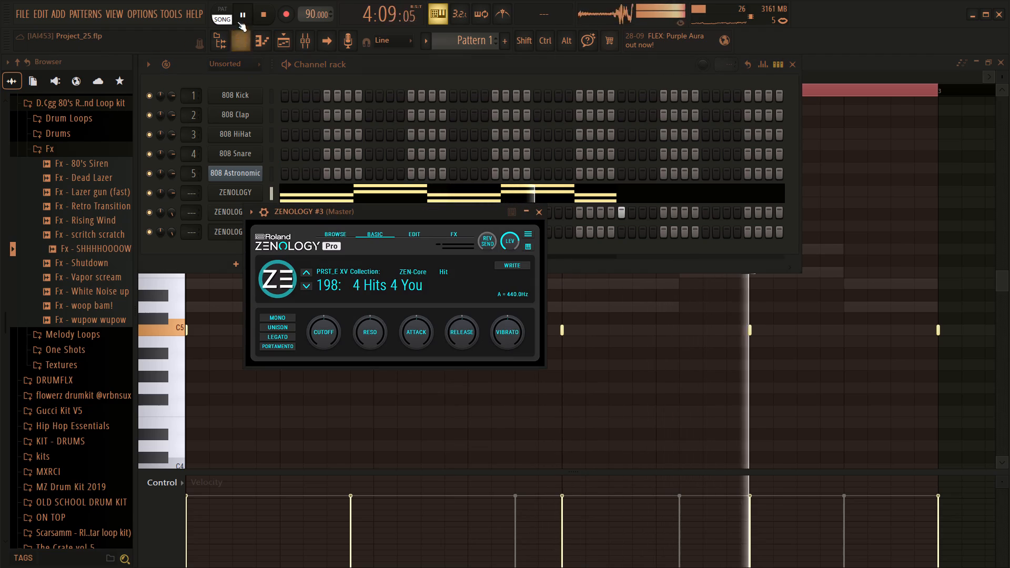
{"action": "left_click", "coordinate": [237, 11]}
{"action": "left_click", "coordinate": [334, 234]}
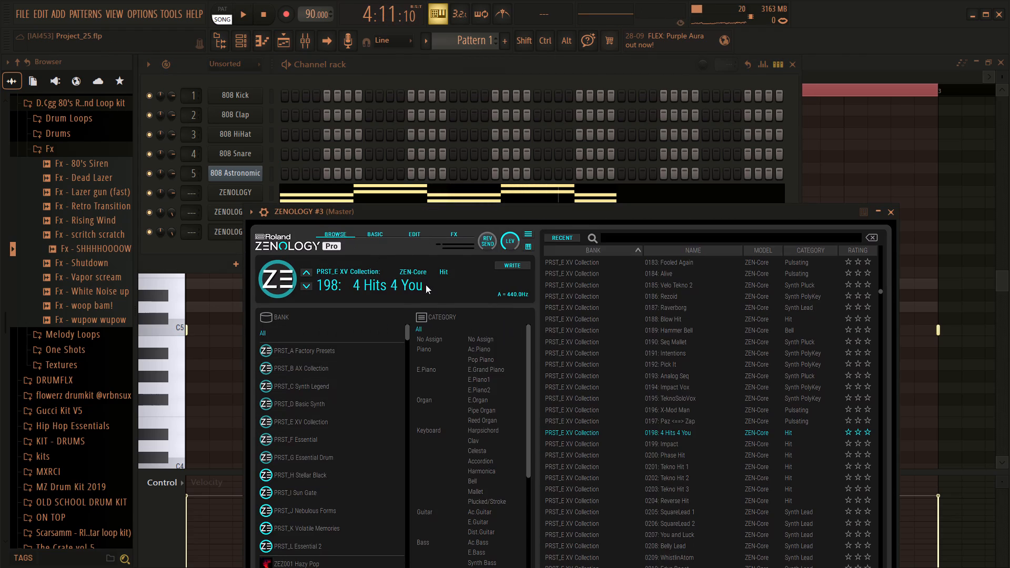
{"action": "scroll", "coordinate": [484, 375], "scroll_direction": "down", "scroll_amount": 1}
{"action": "scroll", "coordinate": [618, 368], "scroll_direction": "up", "scroll_amount": 2}
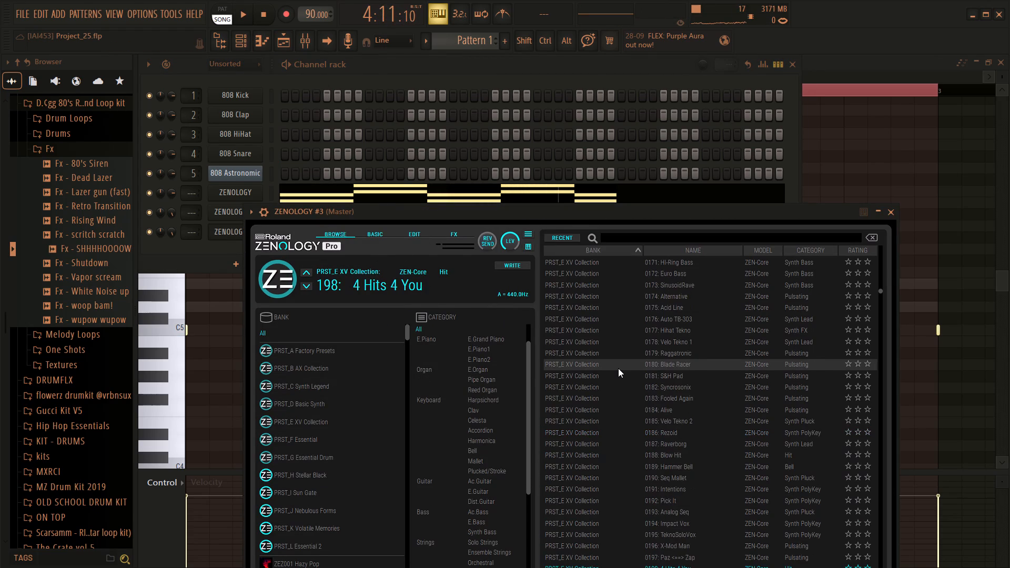
{"action": "left_click", "coordinate": [608, 368]}
{"action": "type", "text": "fgd"}
{"action": "left_click", "coordinate": [658, 385]}
{"action": "key", "text": "h"}
{"action": "key", "text": "g"}
{"action": "key", "text": "g"}
{"action": "key", "text": "g"}
{"action": "key", "text": "g"}
{"action": "key", "text": "g"}
{"action": "key", "text": "g"}
{"action": "key", "text": "g"}
{"action": "key", "text": "g"}
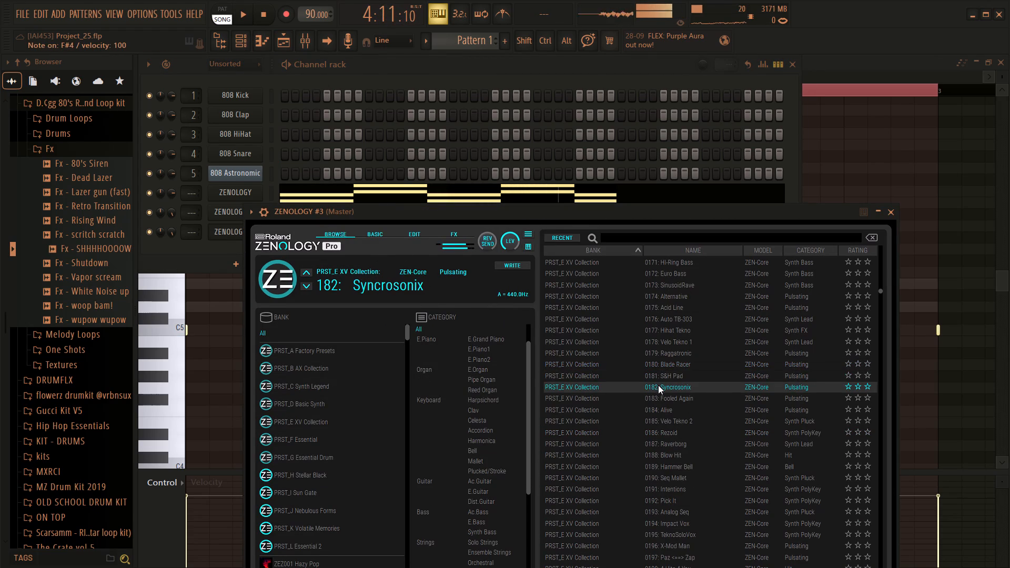
{"action": "key", "text": "f"}
Filter the ZENOLOGY #3 presets by the Ac.Bass category, and switch the filter to E.Bass.
{"action": "scroll", "coordinate": [661, 385], "scroll_direction": "down", "scroll_amount": 3}
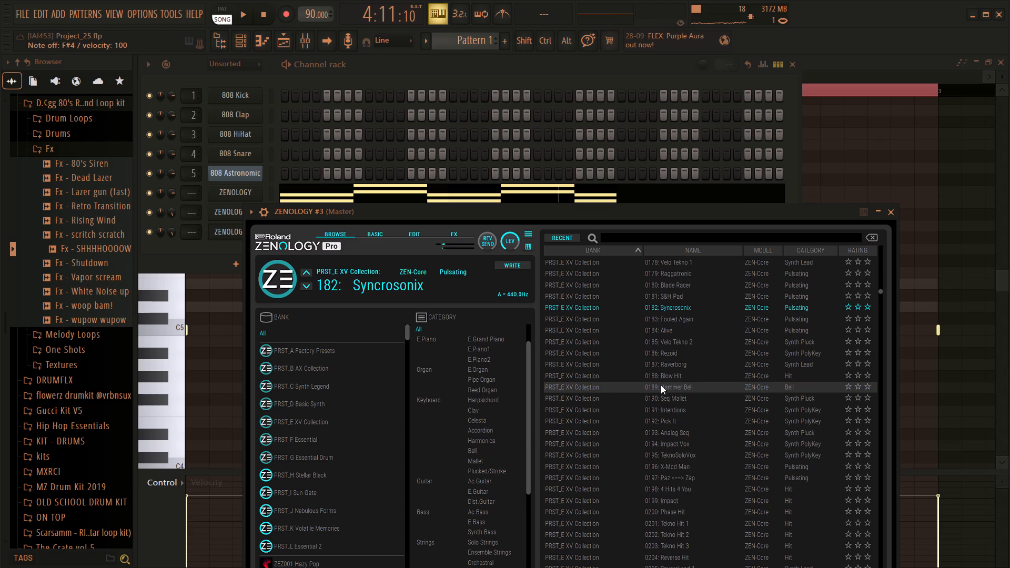
{"action": "scroll", "coordinate": [661, 385], "scroll_direction": "down", "scroll_amount": 1}
{"action": "scroll", "coordinate": [447, 412], "scroll_direction": "down", "scroll_amount": 2}
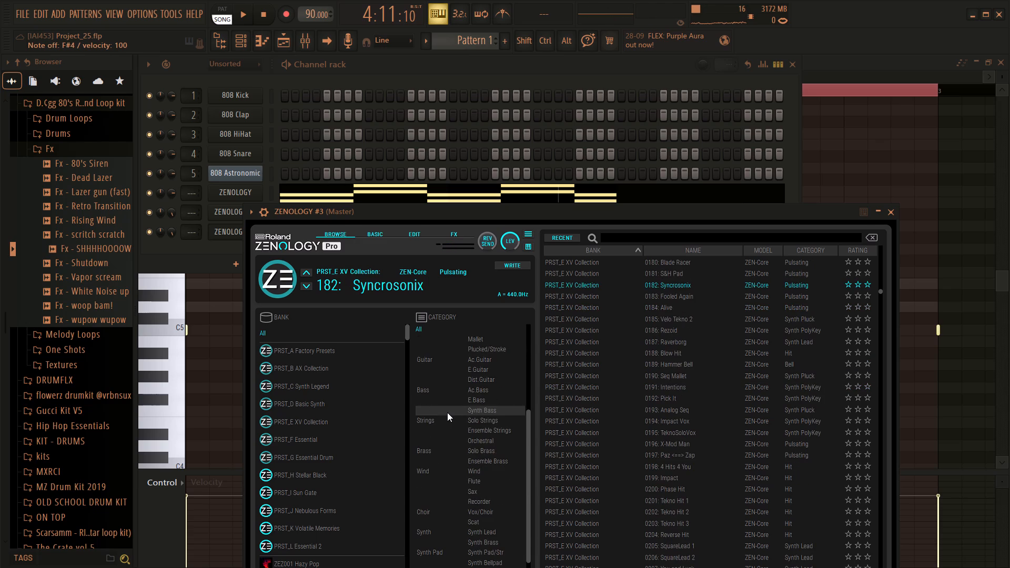
{"action": "left_click", "coordinate": [470, 394]}
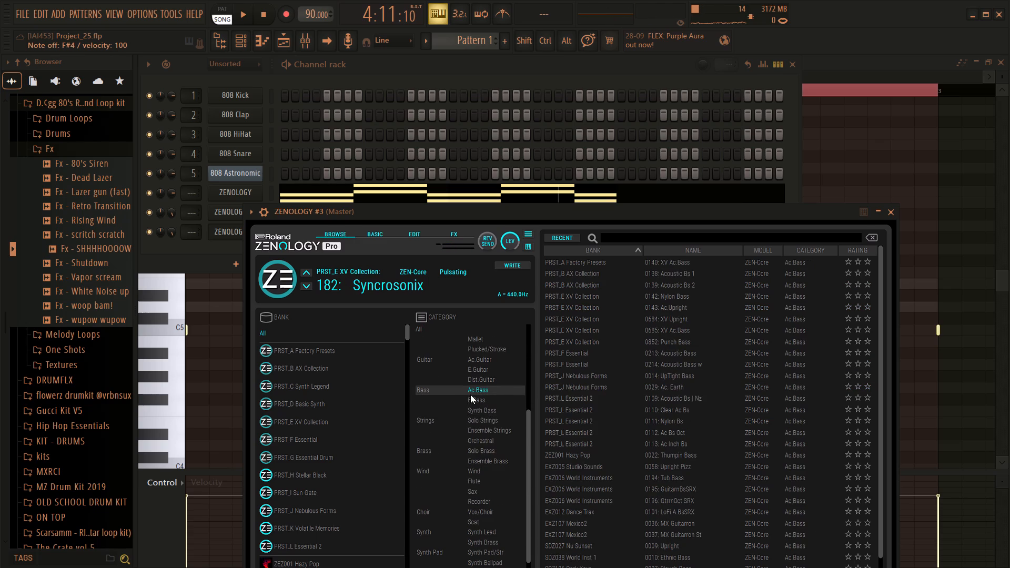
{"action": "left_click", "coordinate": [469, 399]}
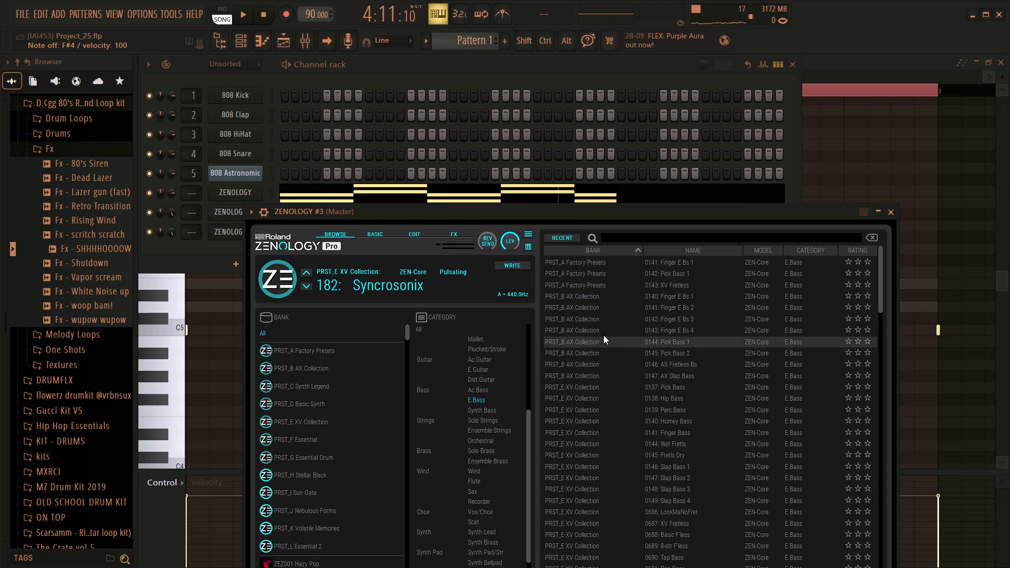
Audition the E.Bass presets Pick Bass 1, Finger E Bs 2, AX Fretless Bs, Pick Bass and Homey Bass by playing notes.
{"action": "left_click", "coordinate": [629, 269]}
{"action": "type", "text": "hg"}
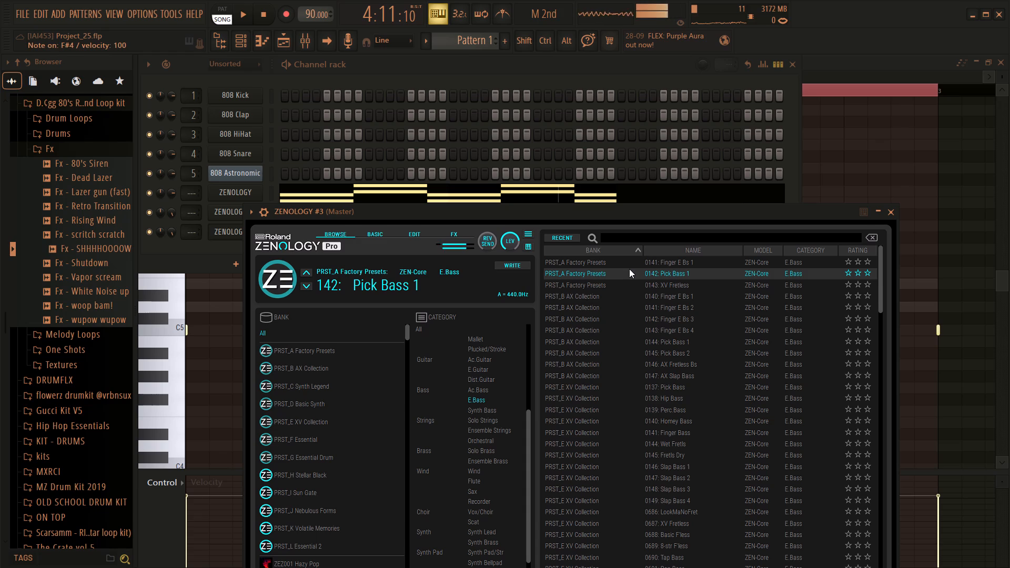
{"action": "key", "text": "f"}
{"action": "left_click", "coordinate": [716, 306]}
{"action": "key", "text": "d"}
{"action": "key", "text": "g"}
{"action": "key", "text": "h"}
{"action": "key", "text": "g"}
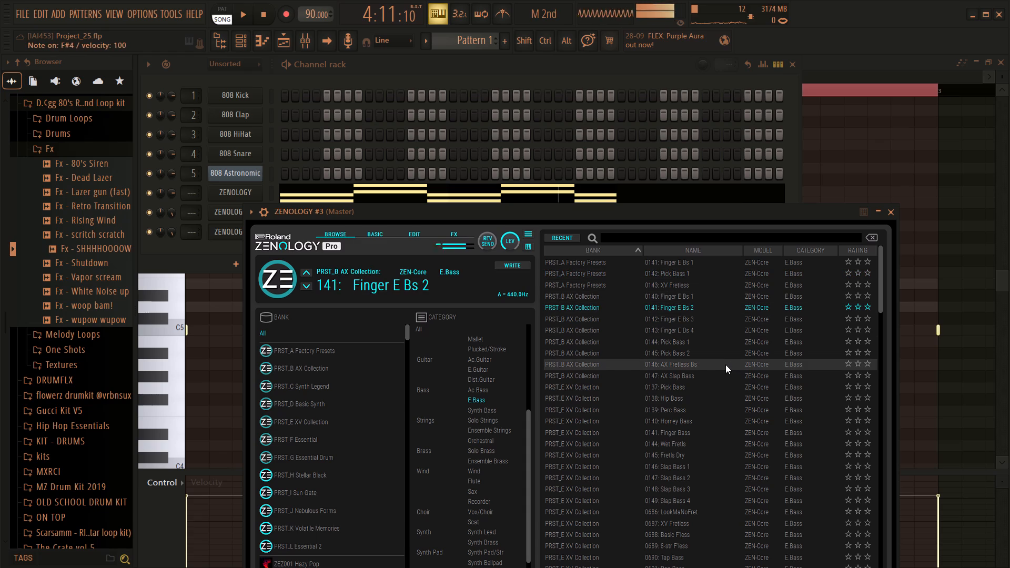
{"action": "left_click", "coordinate": [725, 364]}
{"action": "type", "text": "ft"}
{"action": "key", "text": "r"}
{"action": "left_click", "coordinate": [748, 387]}
{"action": "type", "text": "gh"}
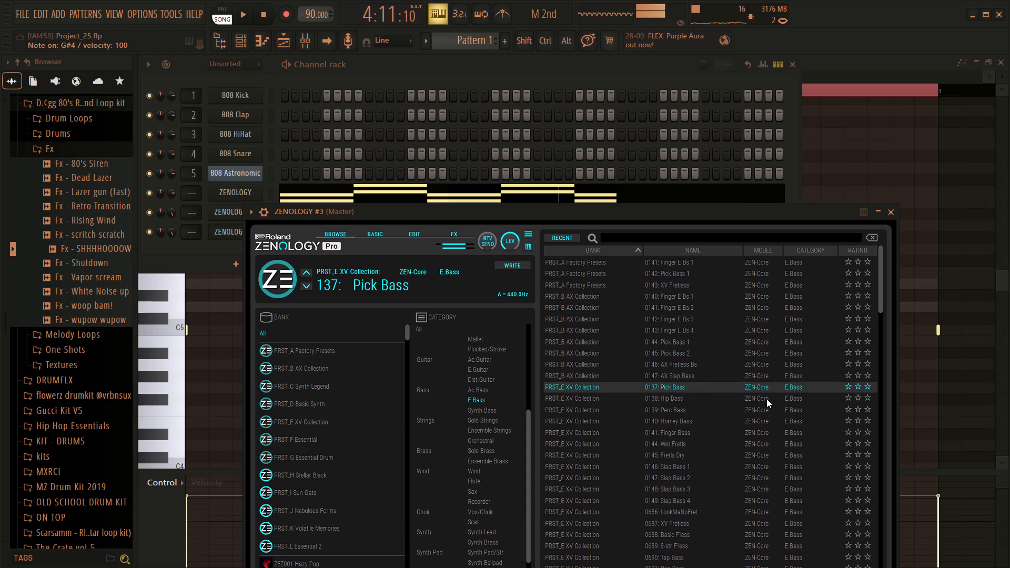
{"action": "left_click", "coordinate": [762, 423]}
{"action": "type", "text": "gh"}
Audition the E.Bass presets LookMaNoFret, Tap Bass and Pop Bass on ZENOLOGY #3 by playing notes.
{"action": "scroll", "coordinate": [762, 423], "scroll_direction": "down", "scroll_amount": 1}
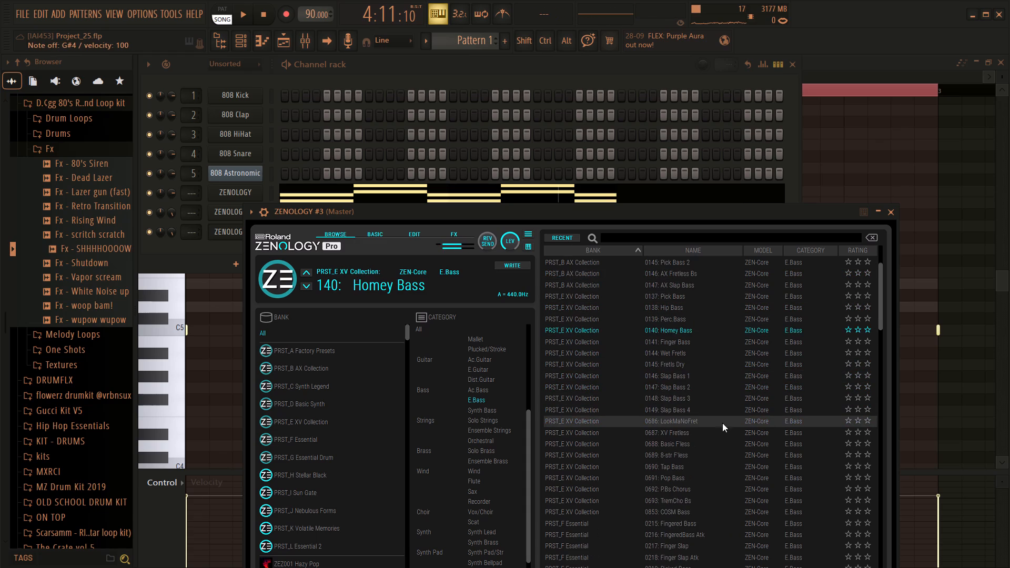
{"action": "left_click", "coordinate": [705, 423]}
{"action": "type", "text": "gdf"}
{"action": "key", "text": "h"}
{"action": "left_click", "coordinate": [840, 476]}
{"action": "type", "text": "gf"}
{"action": "left_click", "coordinate": [804, 469]}
{"action": "type", "text": "gh"}
{"action": "key", "text": "f"}
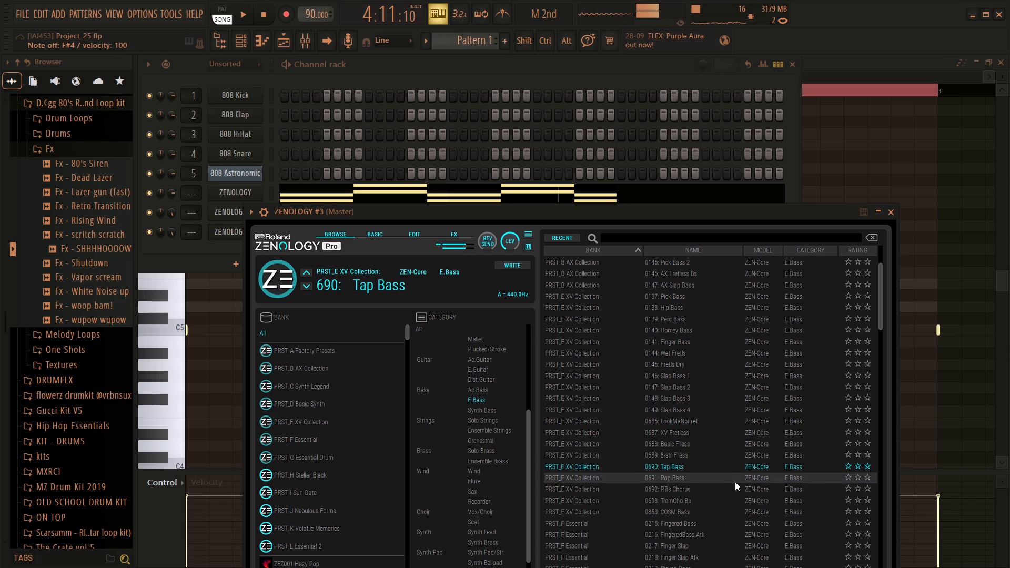
{"action": "left_click", "coordinate": [730, 483]}
{"action": "type", "text": "gh"}
{"action": "scroll", "coordinate": [730, 483], "scroll_direction": "down", "scroll_amount": 1}
{"action": "type", "text": "gh"}
Audition the Essential 2 E.Bass presets Reso Fretless and Warmboy Bs by playing notes.
{"action": "scroll", "coordinate": [730, 483], "scroll_direction": "down", "scroll_amount": 1}
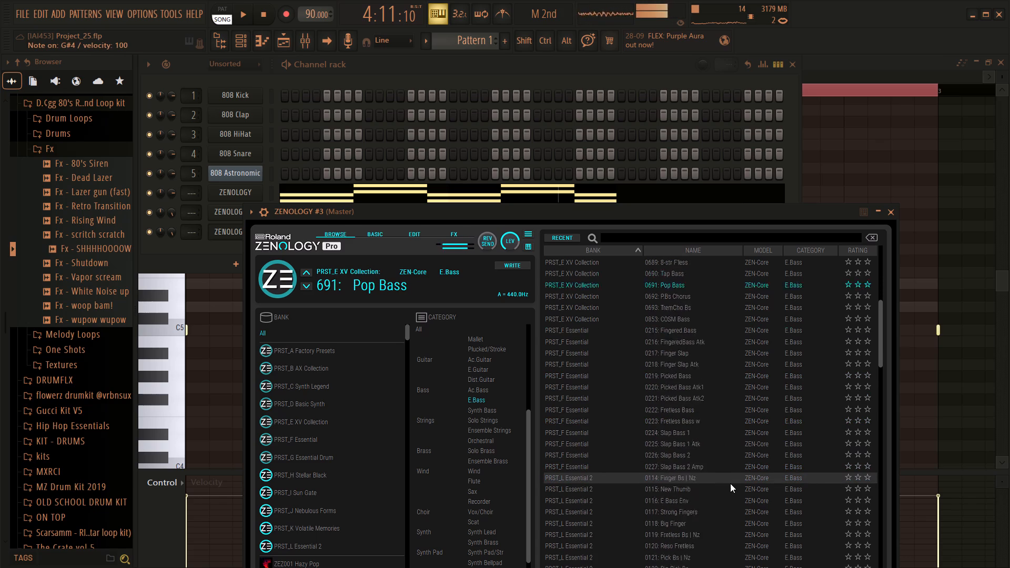
{"action": "scroll", "coordinate": [730, 483], "scroll_direction": "down", "scroll_amount": 1}
{"action": "right_click", "coordinate": [730, 483]}
{"action": "type", "text": "gh"}
{"action": "key", "text": "f"}
{"action": "key", "text": "f"}
{"action": "key", "text": "f"}
{"action": "key", "text": "f"}
{"action": "key", "text": "f"}
{"action": "key", "text": "f"}
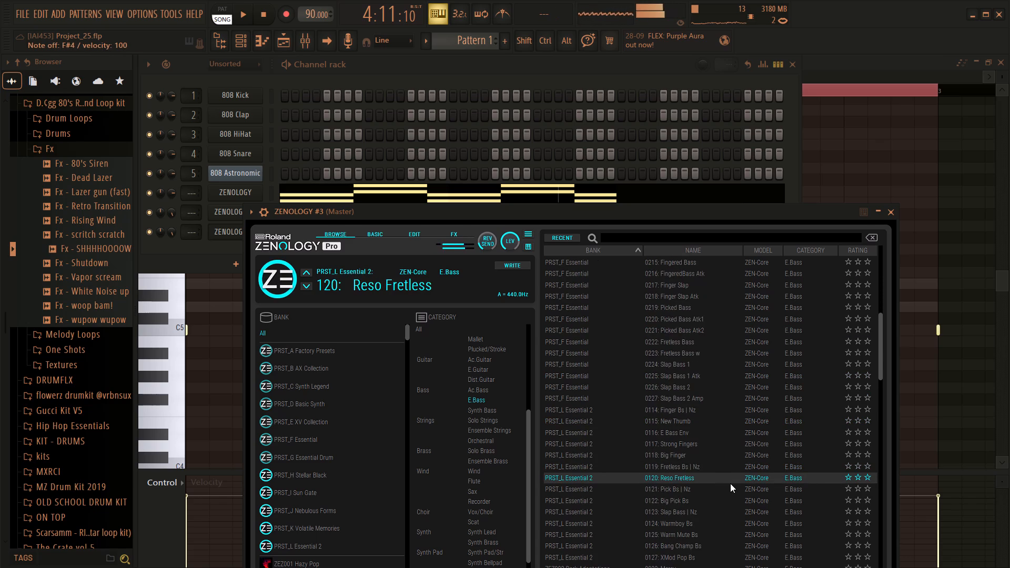
{"action": "left_click", "coordinate": [722, 527]}
{"action": "type", "text": "gf"}
{"action": "key", "text": "h"}
Audition the E.Bass presets Bassduo /Mod and Gt/BsNz MENU by playing notes.
{"action": "scroll", "coordinate": [766, 527], "scroll_direction": "down", "scroll_amount": 1}
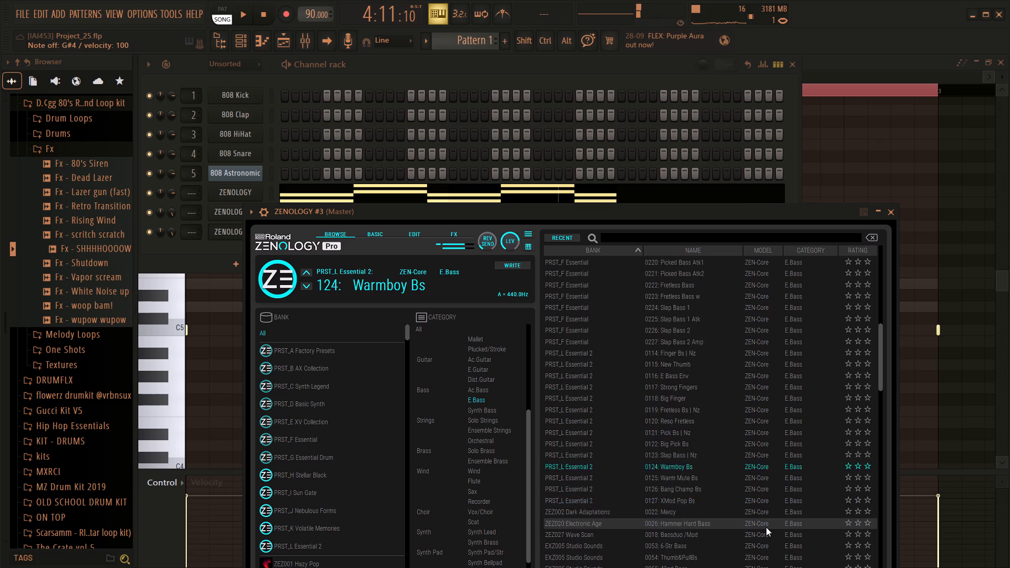
{"action": "scroll", "coordinate": [766, 527], "scroll_direction": "down", "scroll_amount": 1}
{"action": "left_click", "coordinate": [676, 479]}
{"action": "type", "text": "fh"}
{"action": "key", "text": "g"}
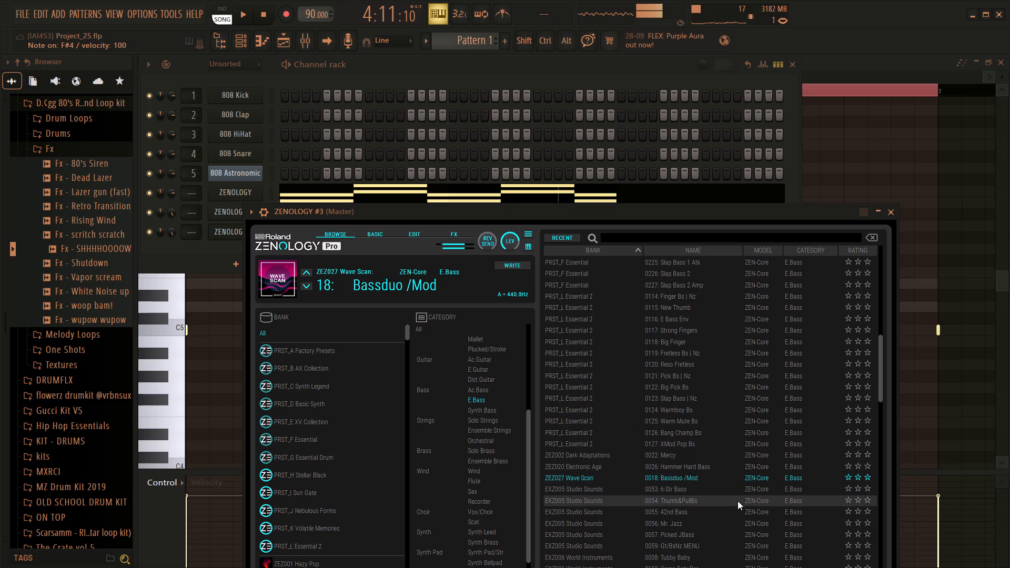
{"action": "type", "text": "ht"}
{"action": "left_click", "coordinate": [662, 551]}
{"action": "type", "text": "gh"}
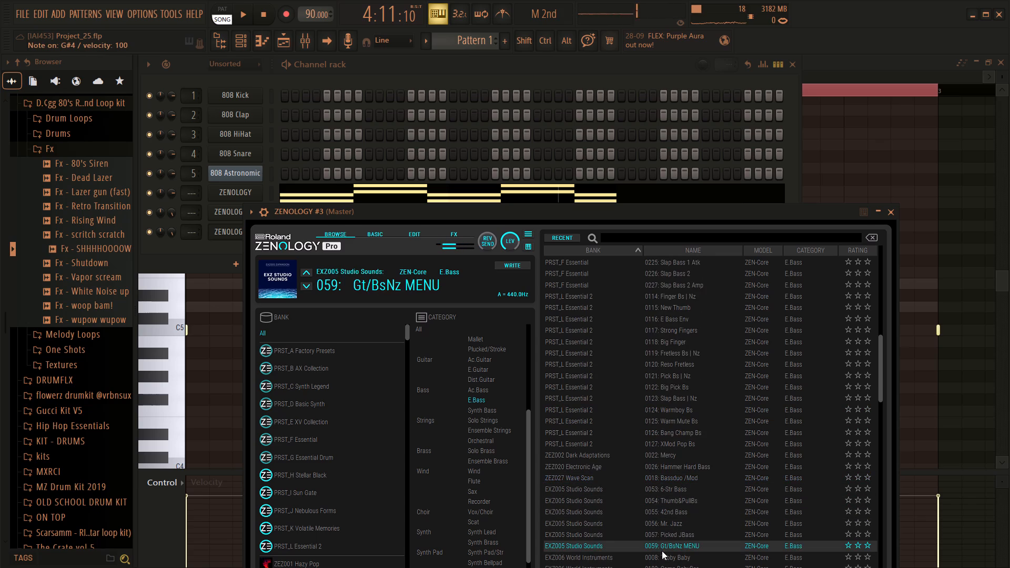
Audition the World Instruments E.Bass presets Jazz Fing.BS and Bass Oddesy by playing notes.
{"action": "scroll", "coordinate": [662, 551], "scroll_direction": "down", "scroll_amount": 2}
{"action": "left_click", "coordinate": [639, 488]}
{"action": "key", "text": "h"}
{"action": "type", "text": "gf"}
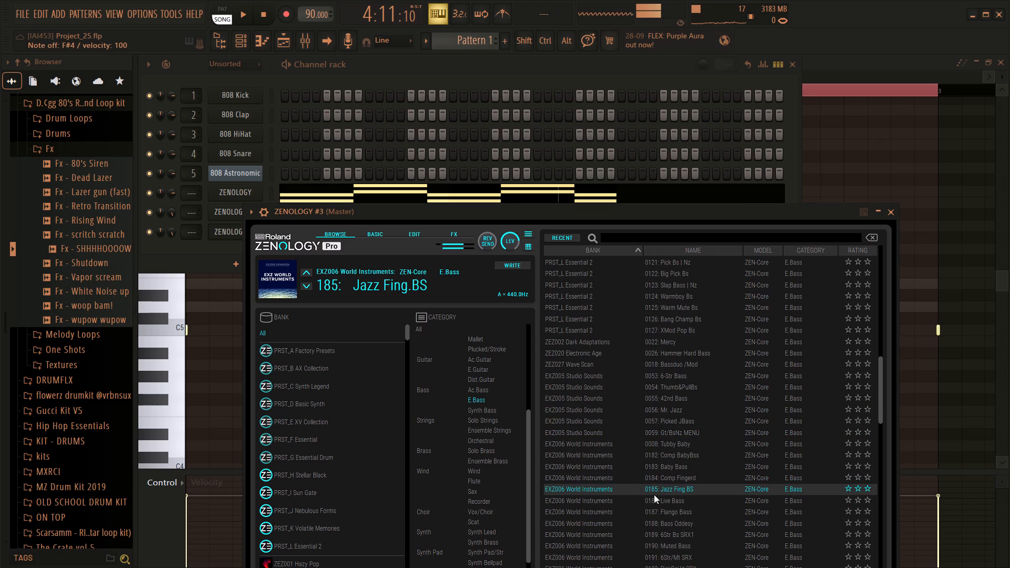
{"action": "key", "text": "t"}
{"action": "left_click", "coordinate": [694, 521]}
{"action": "key", "text": "r"}
{"action": "key", "text": "r"}
{"action": "key", "text": "r"}
{"action": "key", "text": "r"}
{"action": "key", "text": "r"}
{"action": "key", "text": "r"}
{"action": "key", "text": "r"}
{"action": "key", "text": "r"}
Audition two more E.Bass presets below Bass Oddesy in the list by playing short phrases.
{"action": "scroll", "coordinate": [698, 522], "scroll_direction": "down", "scroll_amount": 1}
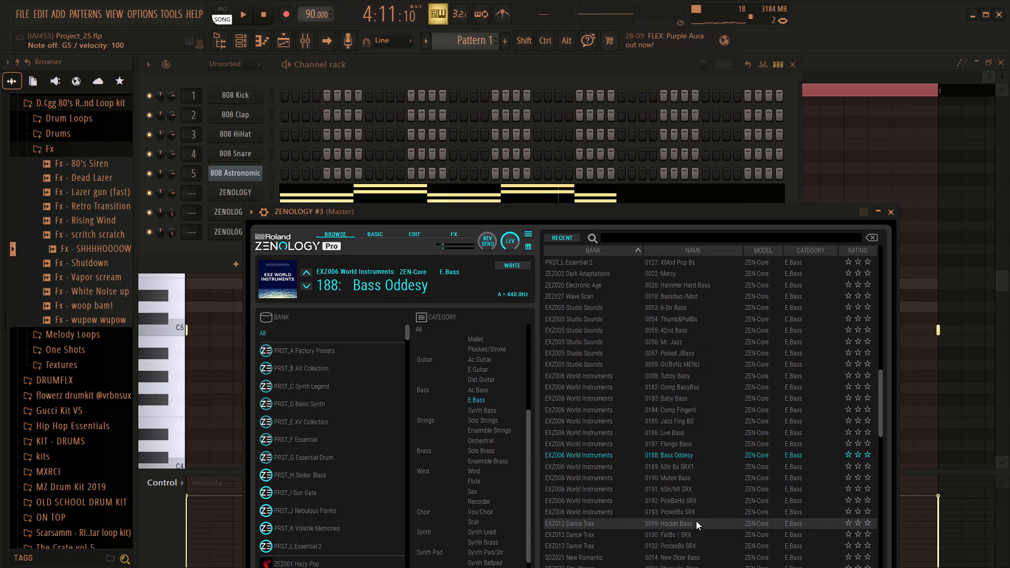
{"action": "left_click", "coordinate": [659, 494]}
{"action": "type", "text": "gh"}
{"action": "left_click", "coordinate": [691, 505]}
{"action": "key", "text": "h"}
{"action": "type", "text": "gfj"}
{"action": "key", "text": "h"}
Audition further E.Bass presets down the list, including Seinfold Bass and Rock My Bass, by playing notes.
{"action": "scroll", "coordinate": [745, 528], "scroll_direction": "down", "scroll_amount": 3}
{"action": "left_click", "coordinate": [681, 462]}
{"action": "type", "text": "ghft"}
{"action": "type", "text": "gh"}
{"action": "left_click", "coordinate": [662, 522]}
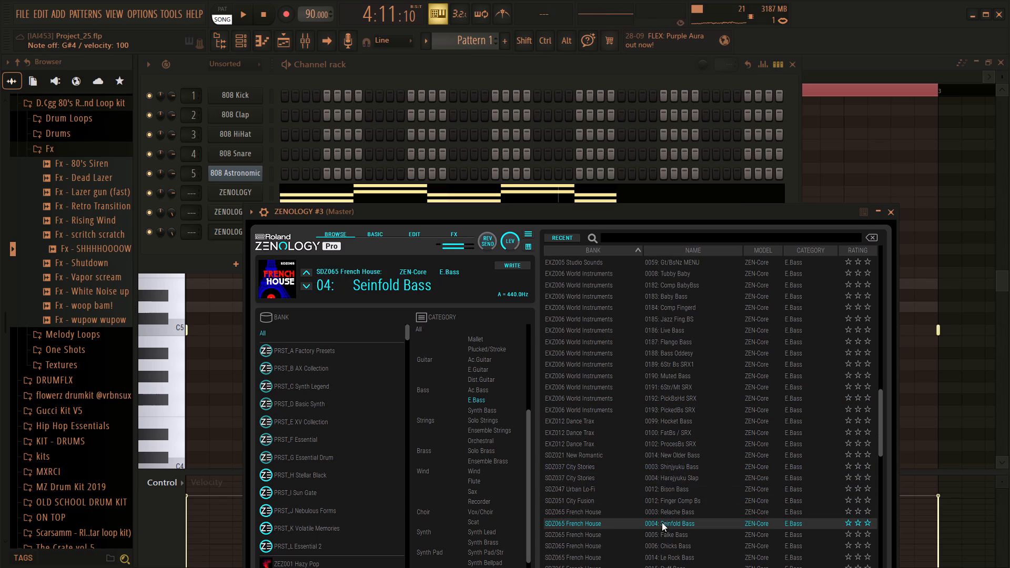
{"action": "type", "text": "jfg"}
{"action": "type", "text": "hft"}
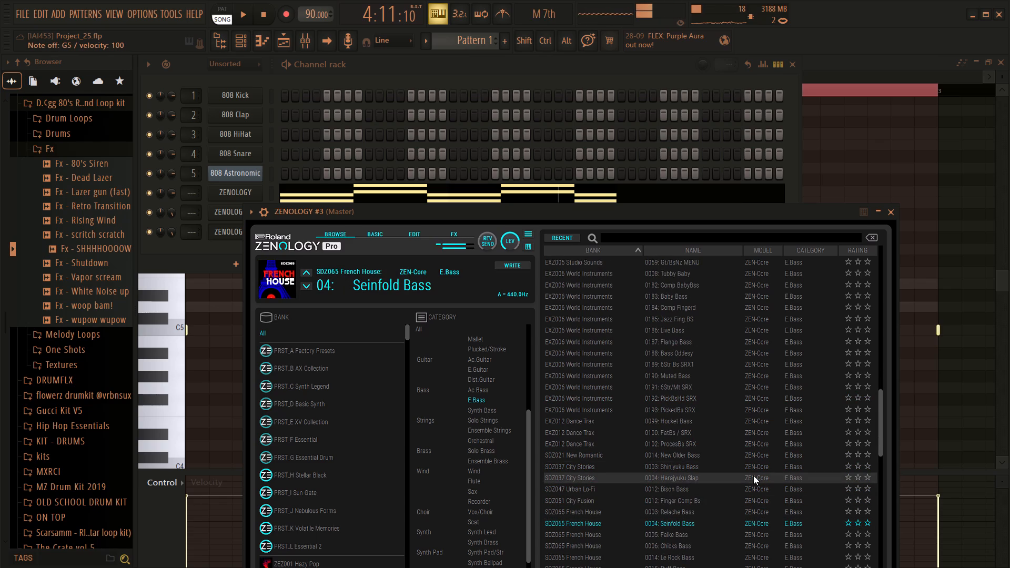
{"action": "scroll", "coordinate": [753, 475], "scroll_direction": "down", "scroll_amount": 4}
{"action": "left_click", "coordinate": [708, 479]}
{"action": "type", "text": "ghf"}
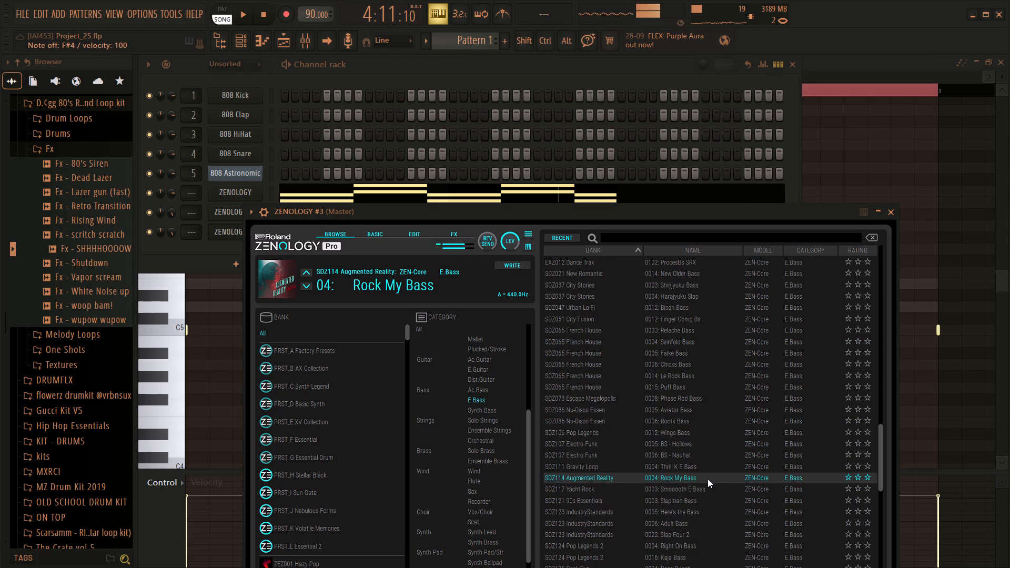
{"action": "key", "text": "g"}
Filter the ZENOLOGY #3 presets by the Synth Bass category and audition presets including SC1CtrlWobbleBS2 and MKS-50 SBs.
{"action": "left_click", "coordinate": [500, 407]}
{"action": "left_click", "coordinate": [713, 336]}
{"action": "type", "text": "ghf"}
{"action": "key", "text": "j"}
{"action": "left_click", "coordinate": [738, 395]}
{"action": "key", "text": "h"}
{"action": "type", "text": "jg"}
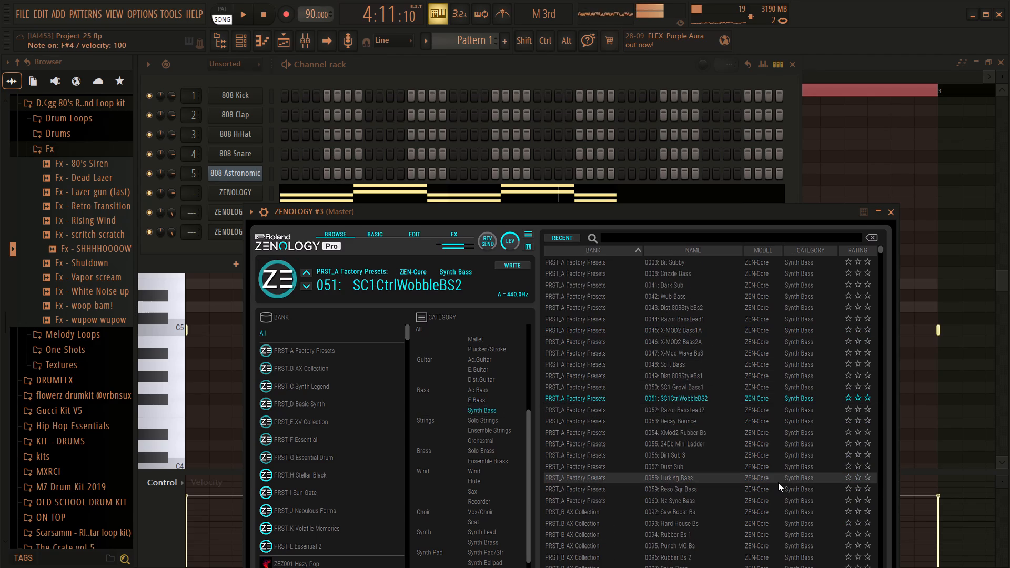
{"action": "key", "text": "h"}
{"action": "scroll", "coordinate": [778, 482], "scroll_direction": "down", "scroll_amount": 2}
{"action": "left_click", "coordinate": [749, 475]}
{"action": "type", "text": "gfht"}
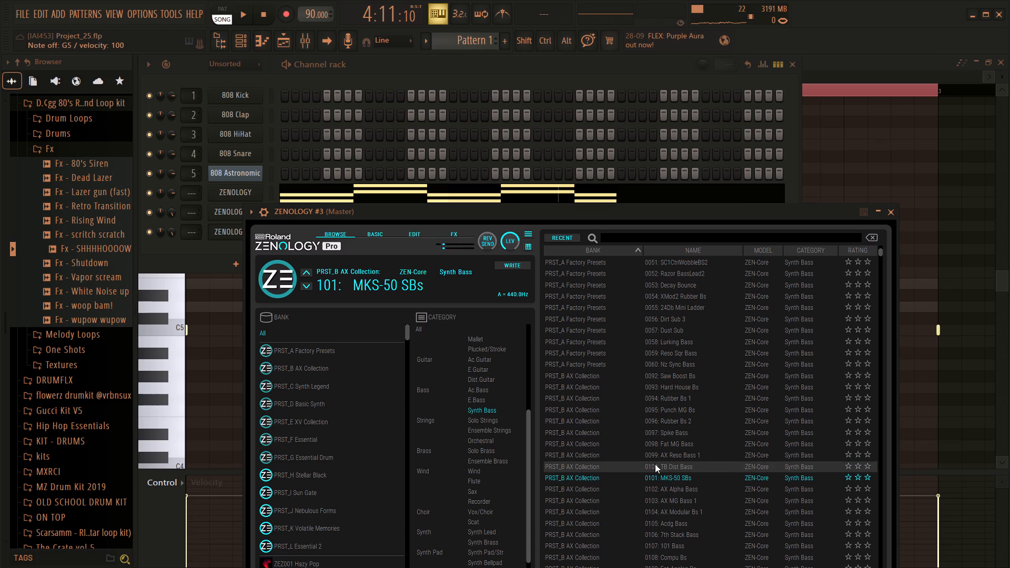
Filter the presets by Ensemble Strings and audition Small Strings, XV Strings, AX Strings Stac and AX Pizzicato by playing notes.
{"action": "left_click", "coordinate": [493, 432]}
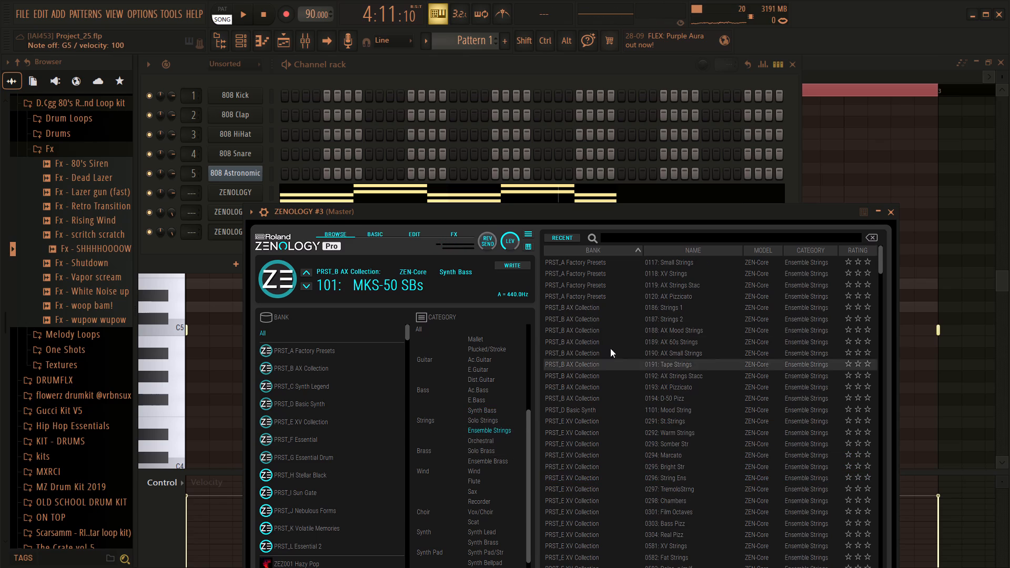
{"action": "left_click", "coordinate": [636, 262]}
{"action": "type", "text": "gh"}
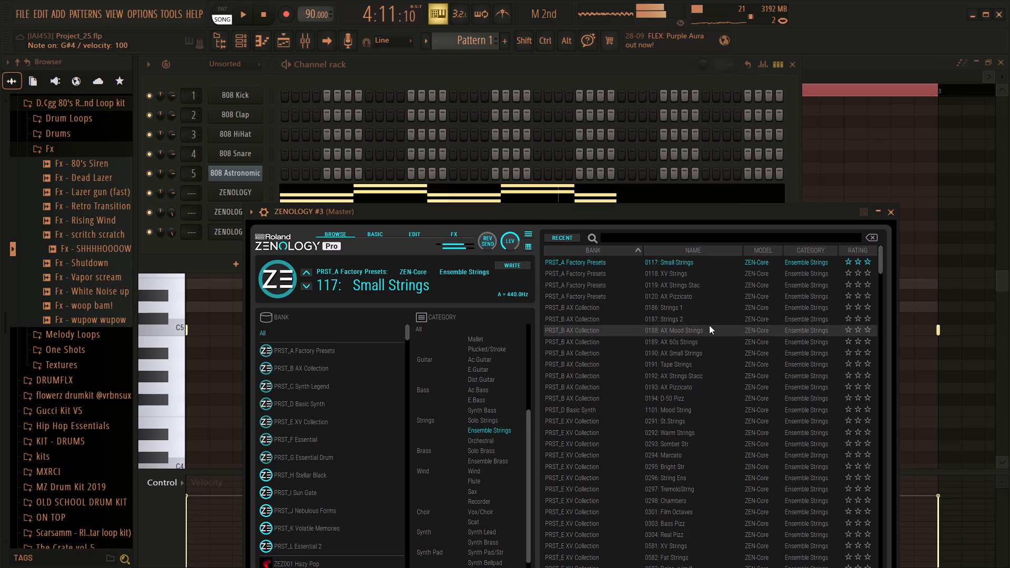
{"action": "type", "text": "ftrth"}
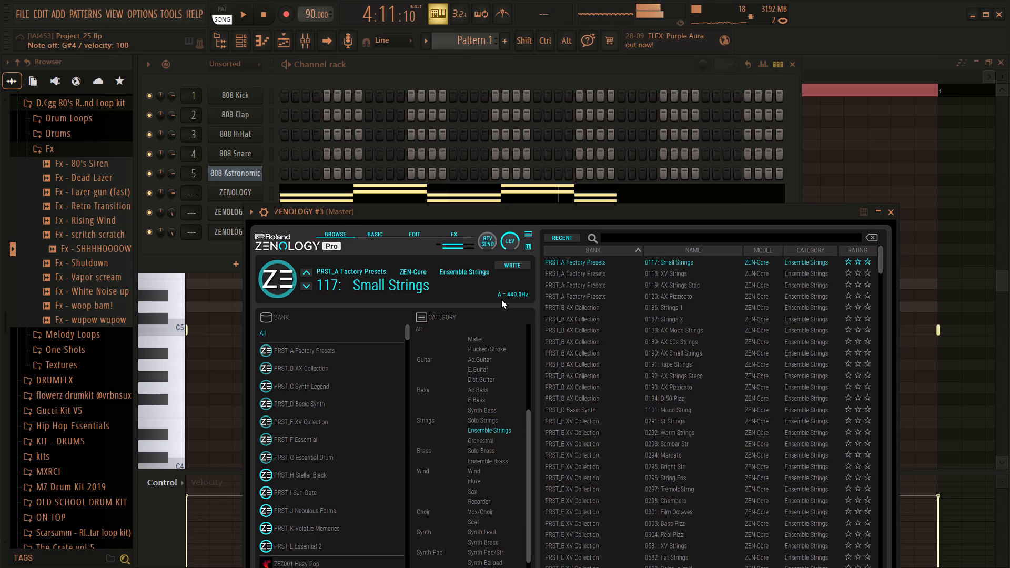
{"action": "left_click", "coordinate": [659, 279]}
{"action": "type", "text": "hg"}
{"action": "key", "text": "Down"}
{"action": "type", "text": "gfhgfthgfhghft"}
{"action": "key", "text": "Down"}
{"action": "type", "text": "hg"}
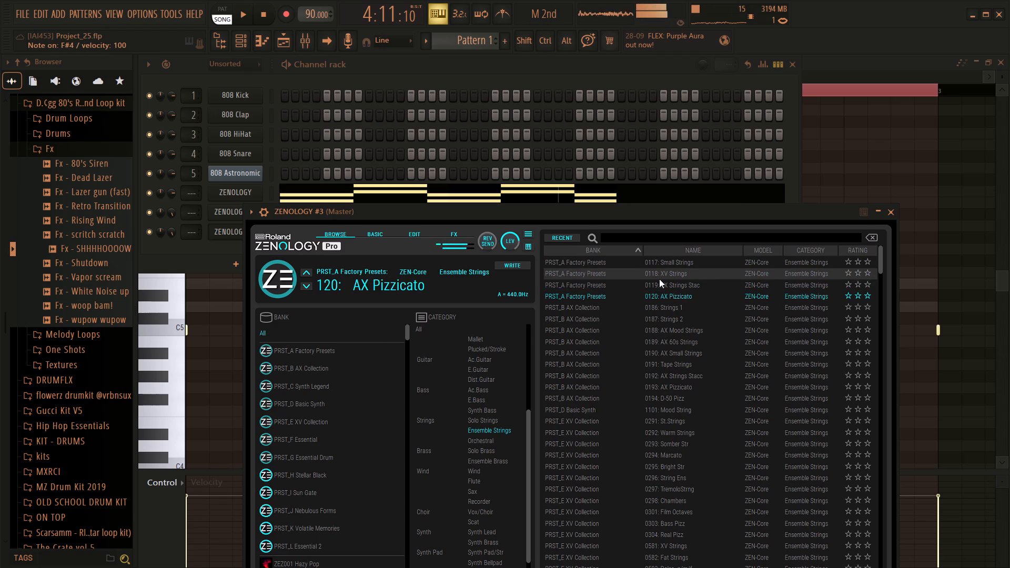
Audition the AX Collection presets Strings 1 and Strings 2 by playing notes.
{"action": "key", "text": "Down"}
{"action": "type", "text": "ghf"}
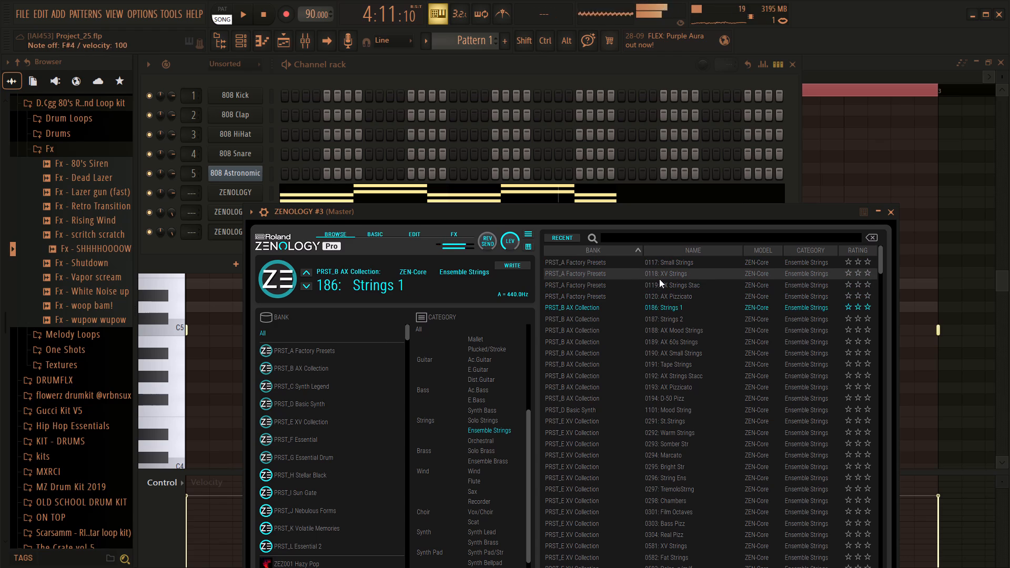
{"action": "type", "text": "gf"}
{"action": "key", "text": "j"}
{"action": "key", "text": "j"}
{"action": "key", "text": "j"}
{"action": "key", "text": "j"}
{"action": "key", "text": "j"}
{"action": "key", "text": "j"}
{"action": "key", "text": "j"}
{"action": "key", "text": "j"}
{"action": "key", "text": "j"}
{"action": "key", "text": "j"}
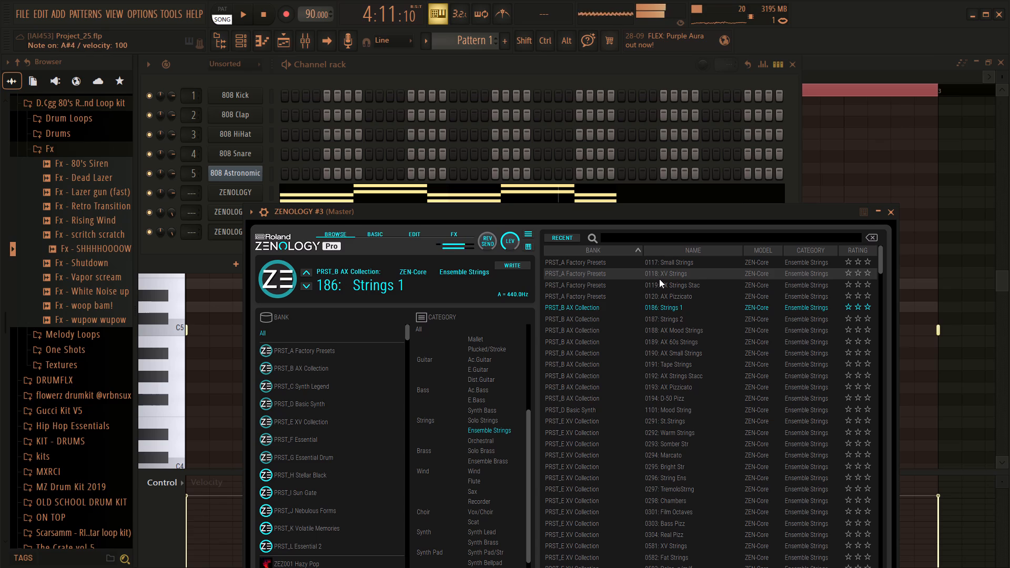
{"action": "key", "text": "Down"}
{"action": "type", "text": "hg"}
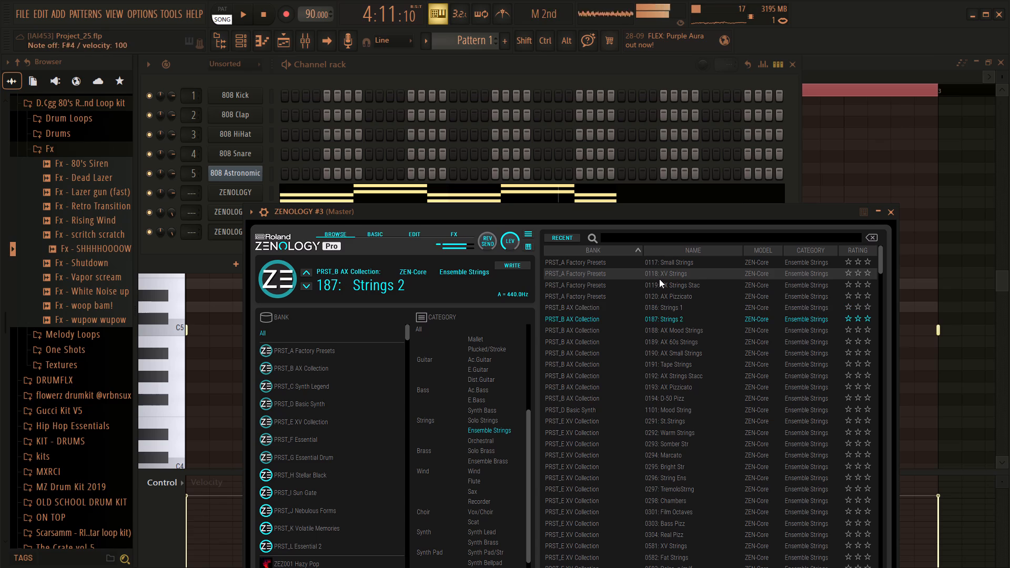
Audition the AX Collection string presets from AX Mood Strings and AX 60s Strings down to AX Strings Stacc.
{"action": "key", "text": "Down"}
{"action": "key", "text": "g"}
{"action": "key", "text": "Down"}
{"action": "type", "text": "fgh"}
{"action": "key", "text": "f"}
{"action": "key", "text": "Down"}
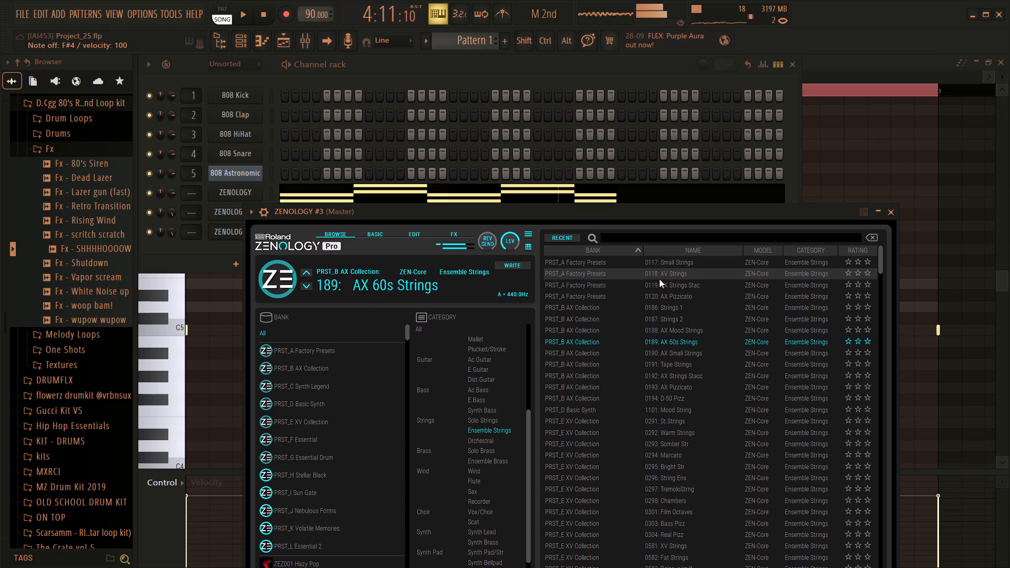
{"action": "type", "text": "gh"}
{"action": "key", "text": "Down"}
{"action": "type", "text": "gh"}
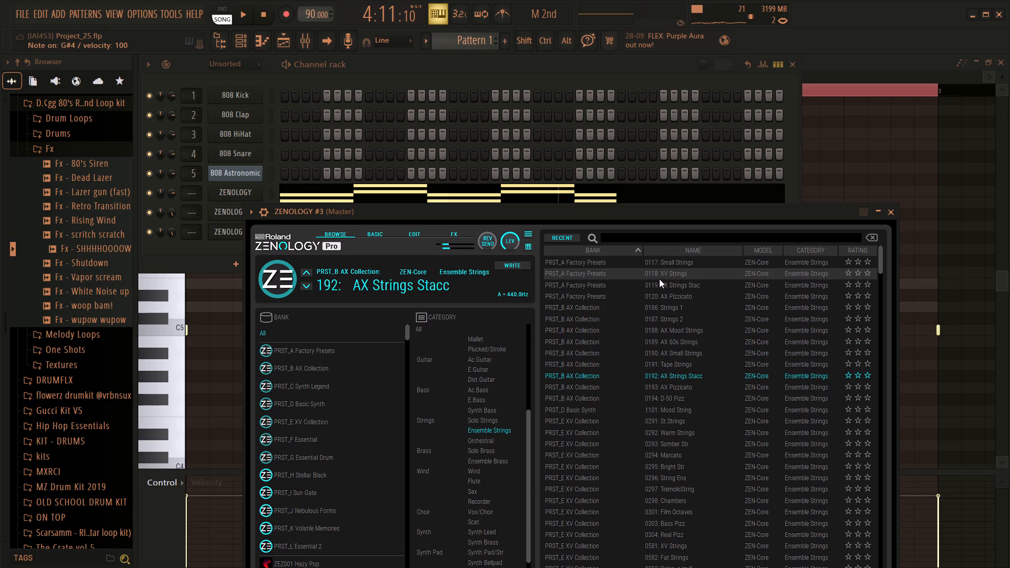
{"action": "type", "text": "gfhf"}
Audition the Ensemble Strings presets AX Pizzicato, D-50 Pizz and Mood String by playing notes.
{"action": "key", "text": "Down"}
{"action": "key", "text": "t"}
{"action": "key", "text": "Down"}
{"action": "type", "text": "gf"}
{"action": "key", "text": "Down"}
{"action": "type", "text": "hgh"}
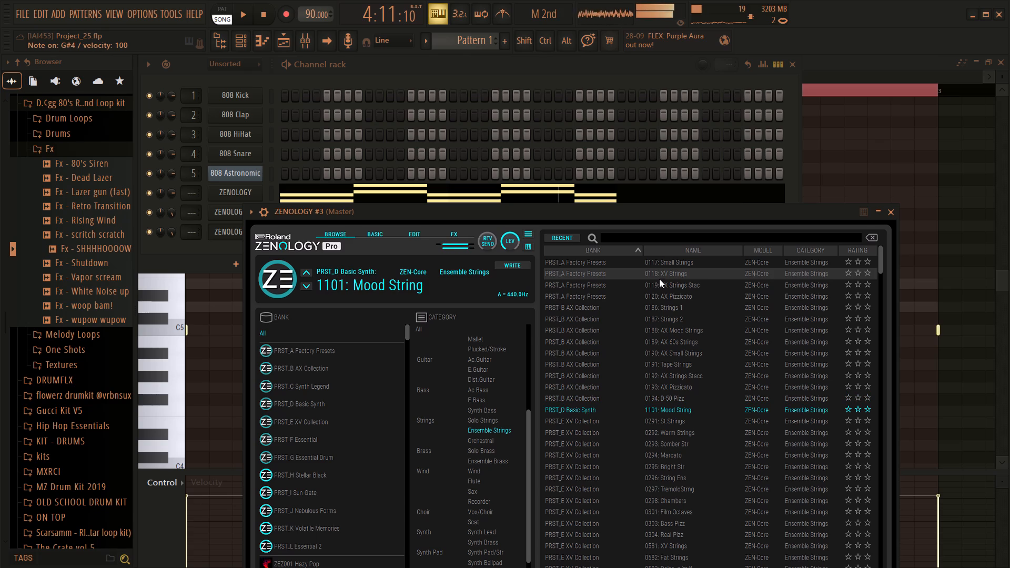
Audition the XV Collection string presets from St.Strings, Warm Strings and Somber Str down to TremoloStrng.
{"action": "key", "text": "Down"}
{"action": "type", "text": "fh"}
{"action": "key", "text": "Down"}
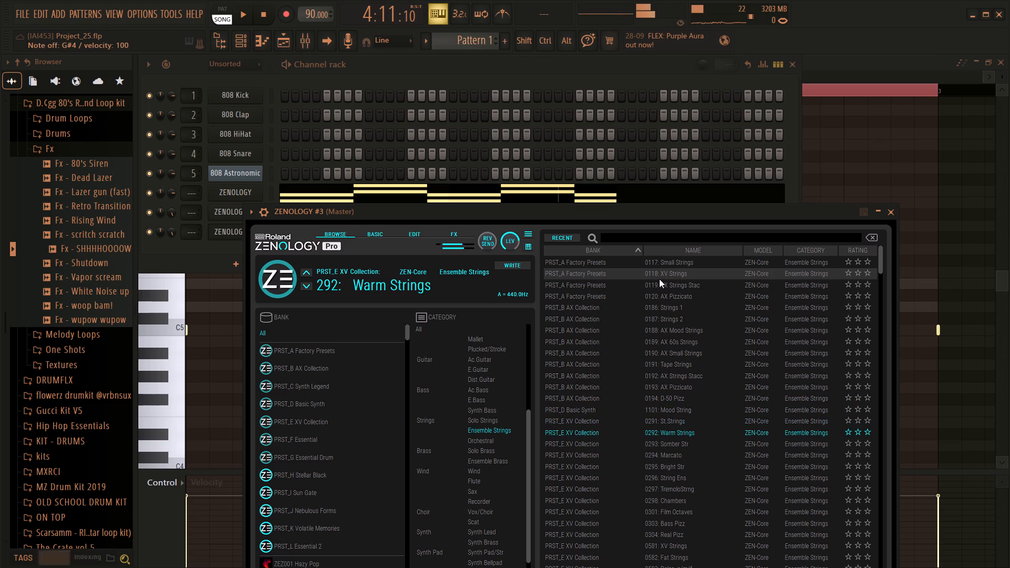
{"action": "type", "text": "gh"}
{"action": "key", "text": "Down"}
{"action": "type", "text": "gh"}
{"action": "key", "text": "Down"}
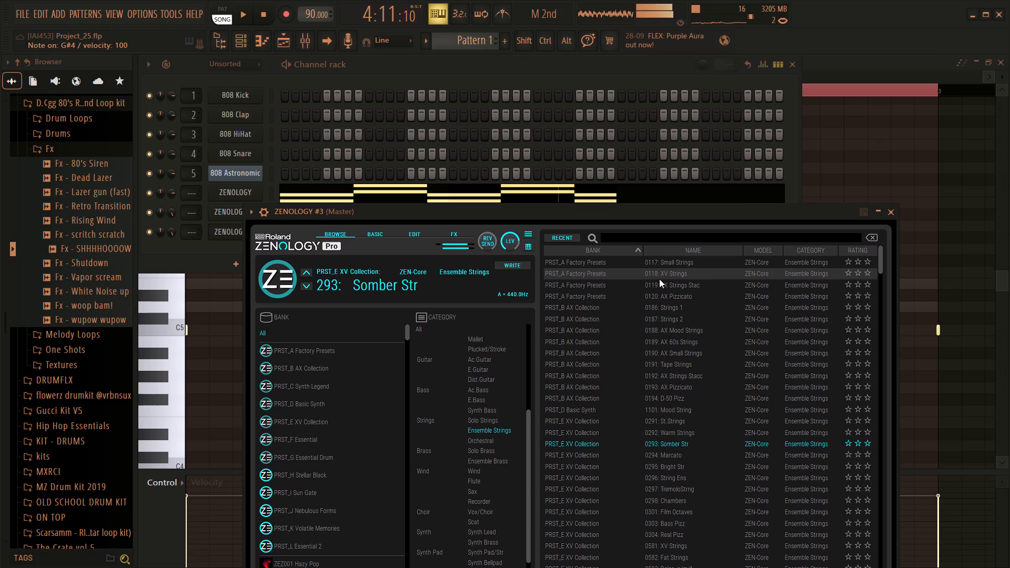
{"action": "type", "text": "gh"}
{"action": "key", "text": "Down"}
{"action": "type", "text": "hg"}
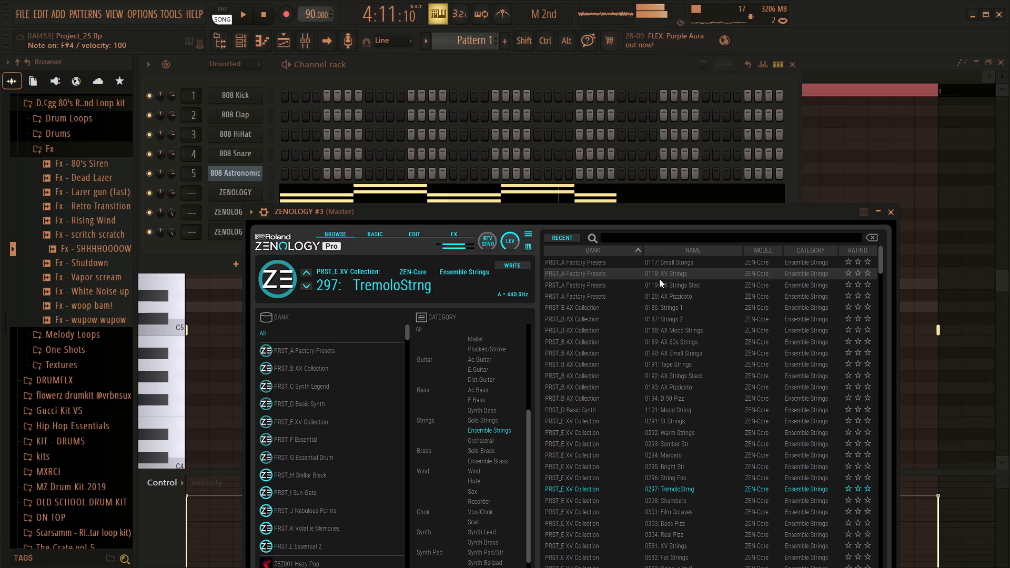
Audition the XV Collection presets Chambers, Film Octaves and Bass Pizz by playing notes.
{"action": "key", "text": "Down"}
{"action": "type", "text": "hgf"}
{"action": "key", "text": "Down"}
{"action": "type", "text": "hgfj"}
{"action": "key", "text": "Down"}
{"action": "type", "text": "hg"}
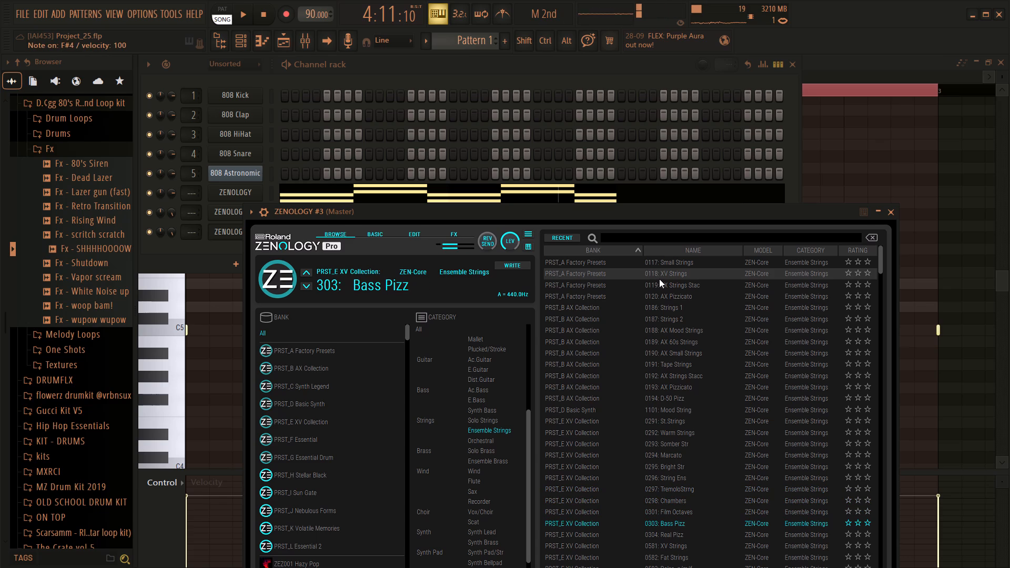
{"action": "type", "text": "ghfghfhg"}
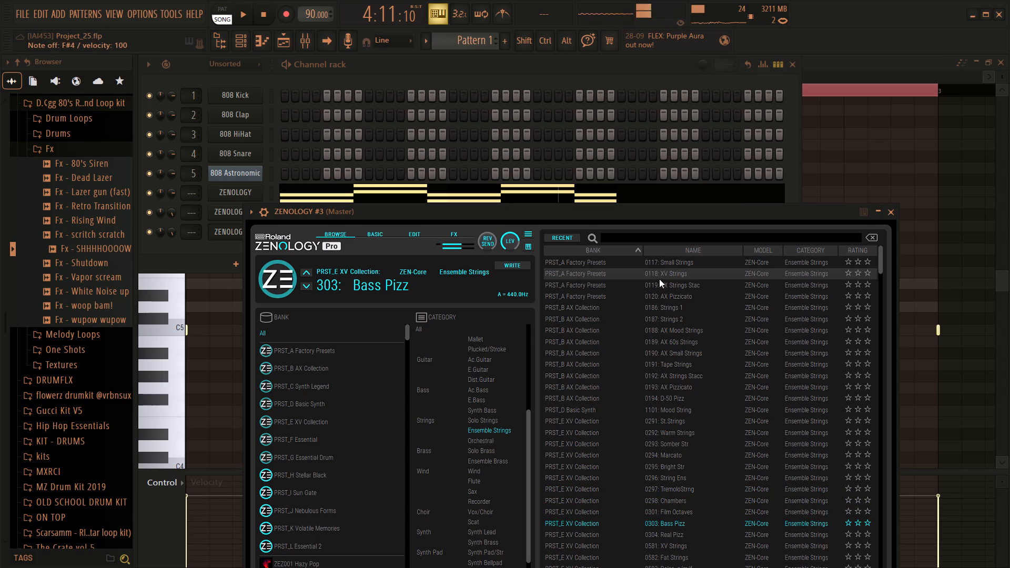
{"action": "type", "text": "gf"}
Audition the XV Collection presets Real Pizz, XV Strings, Fat Strings, Dolce p/m/f and Sad Strings by playing notes.
{"action": "key", "text": "Down"}
{"action": "type", "text": "gh"}
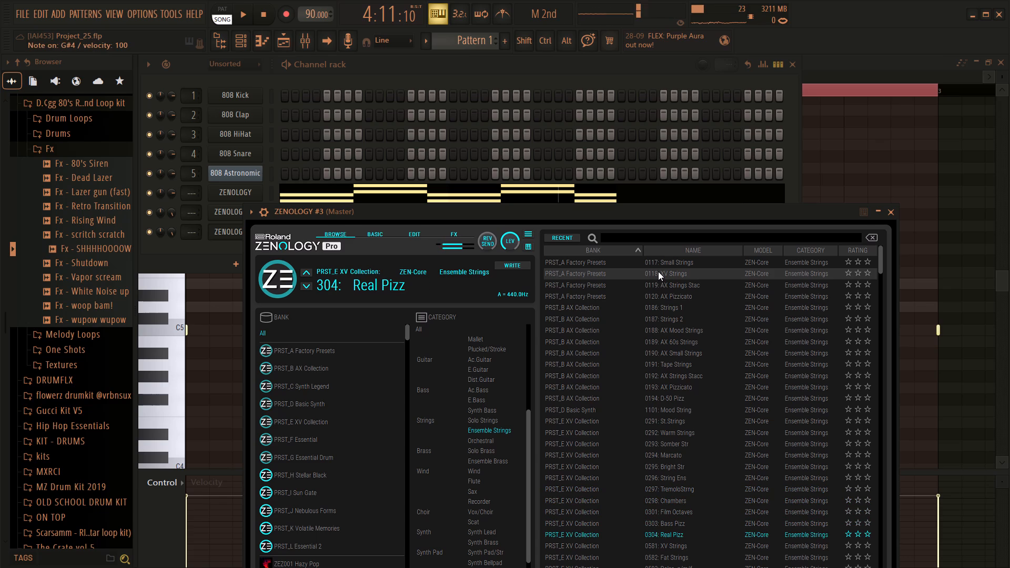
{"action": "key", "text": "Down"}
{"action": "key", "text": "g"}
{"action": "key", "text": "Down"}
{"action": "type", "text": "fh"}
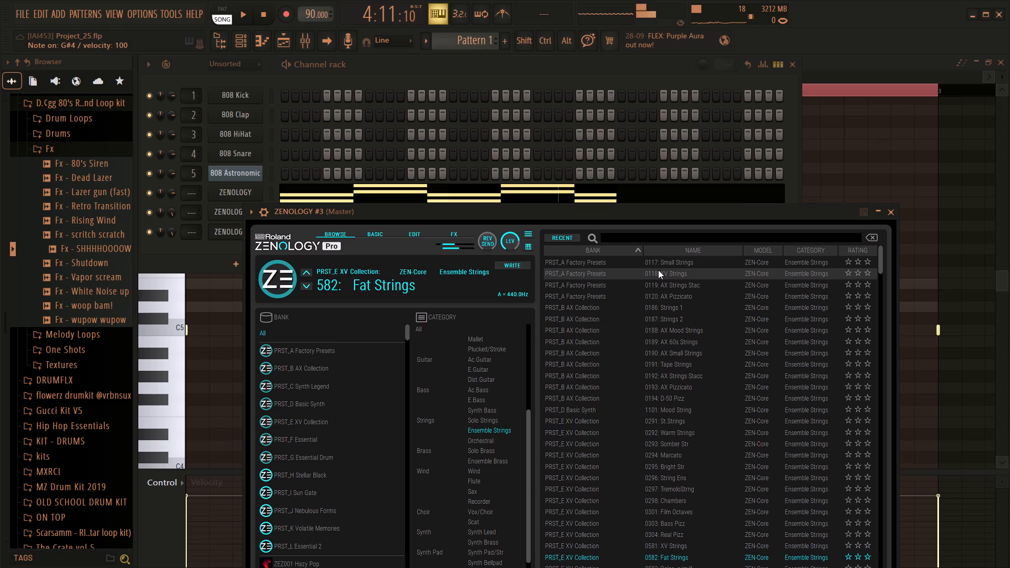
{"action": "key", "text": "Down"}
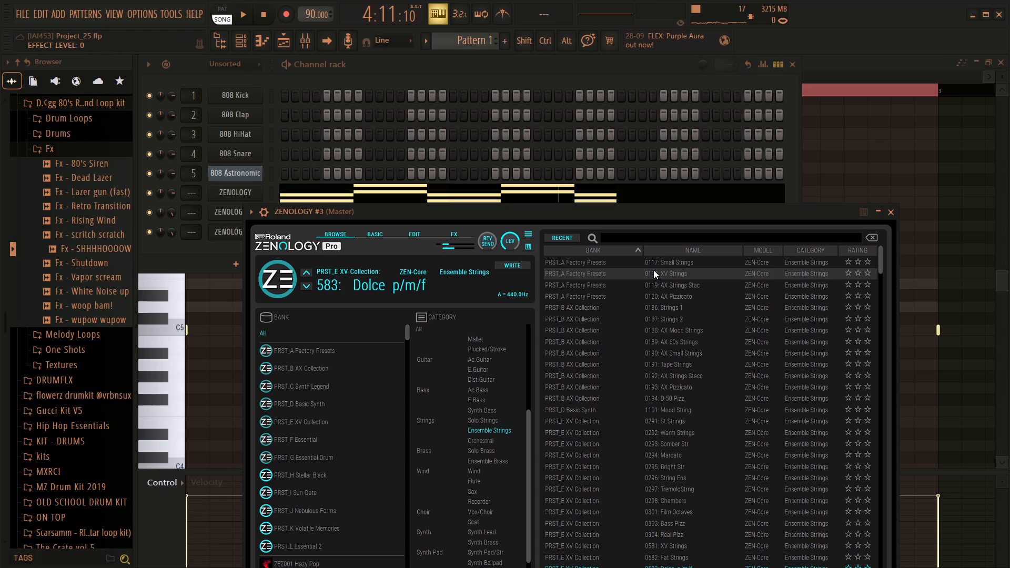
{"action": "key", "text": "g"}
{"action": "key", "text": "Down"}
{"action": "type", "text": "gh"}
{"action": "key", "text": "f"}
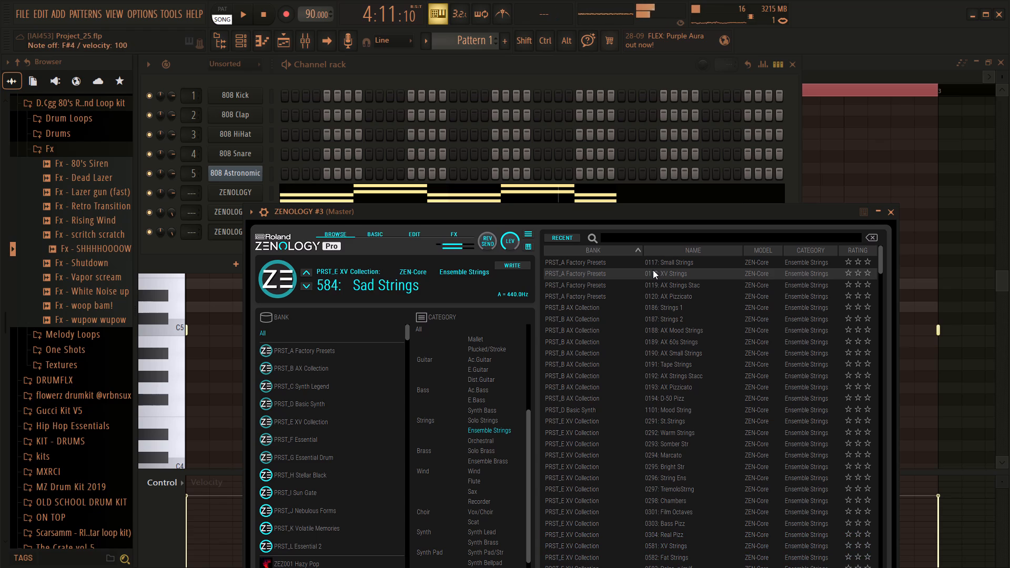
Move the ZENOLOGY #3 window upward so its whole preset browser fits on the screen.
{"action": "left_click_drag", "start_coordinate": [584, 208], "coordinate": [534, 133]}
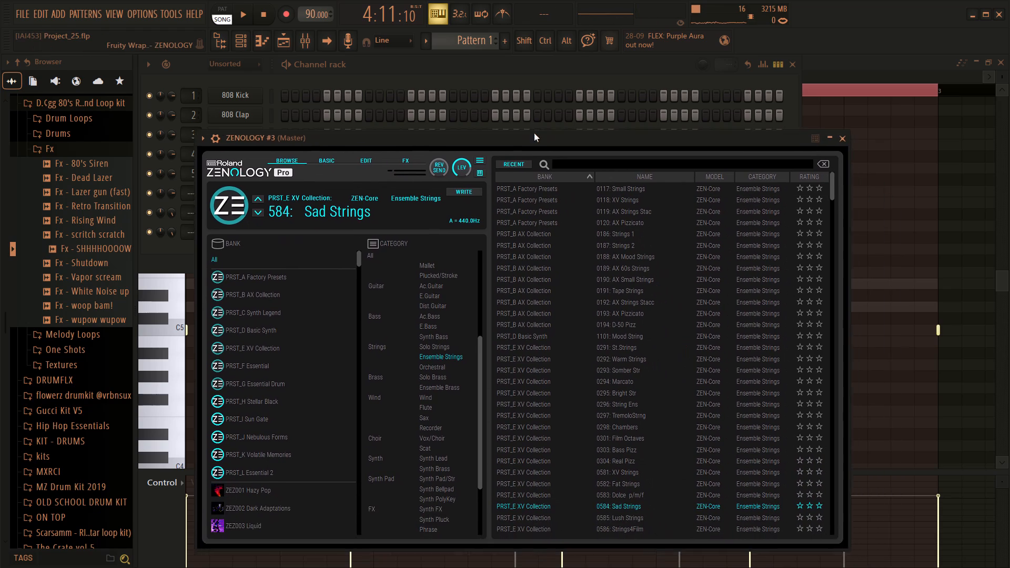
{"action": "left_click_drag", "start_coordinate": [534, 133], "coordinate": [529, 123]}
Audition the XV Collection presets Lush Strings, Strings4Film, Marcato Str and End Titles on ZENOLOGY #3 by playing notes.
{"action": "scroll", "coordinate": [700, 322], "scroll_direction": "down", "scroll_amount": 2}
{"action": "scroll", "coordinate": [661, 362], "scroll_direction": "down", "scroll_amount": 3}
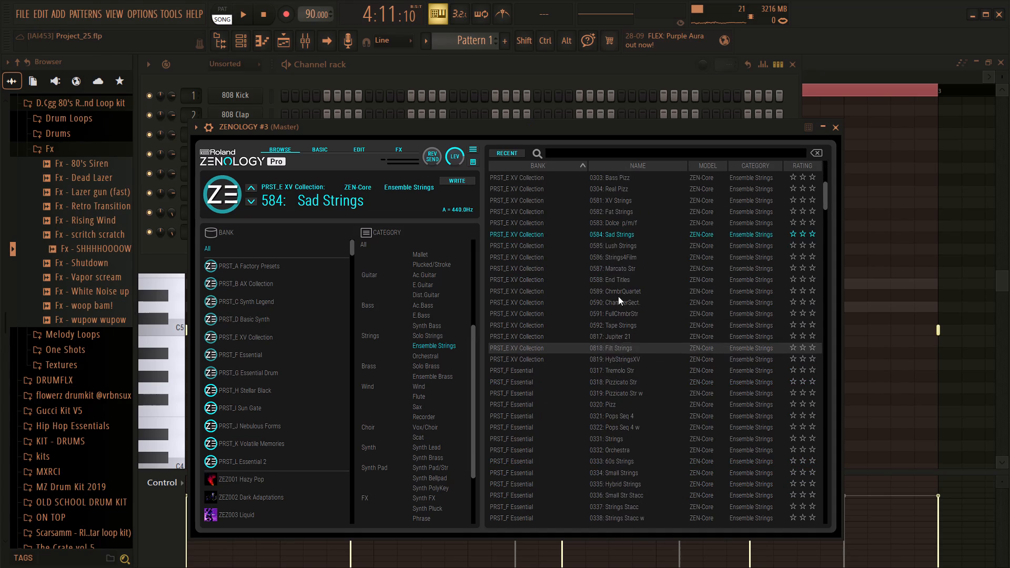
{"action": "left_click", "coordinate": [594, 250]}
{"action": "type", "text": "bf"}
{"action": "key", "text": "Down"}
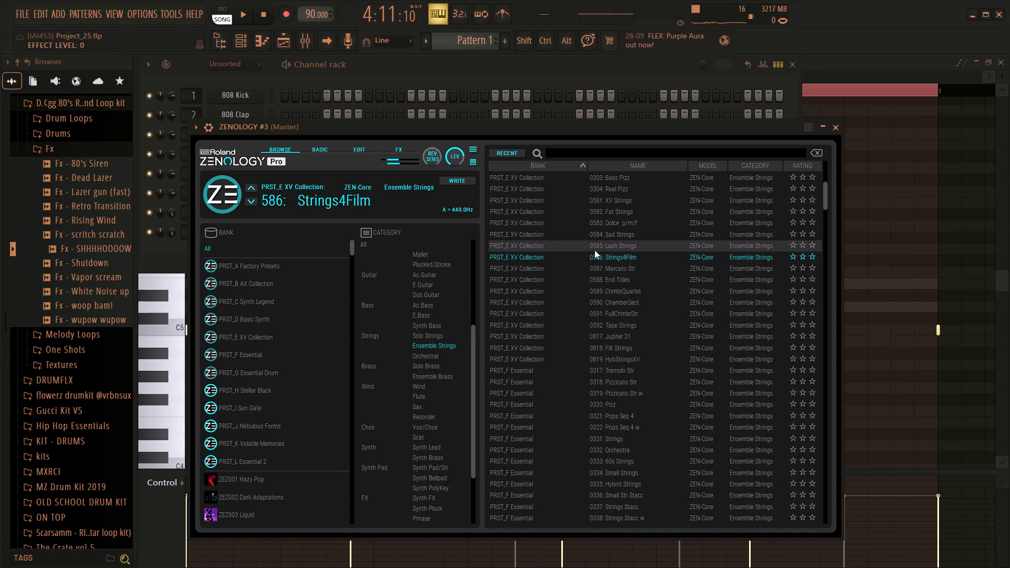
{"action": "key", "text": "h"}
{"action": "type", "text": "grt"}
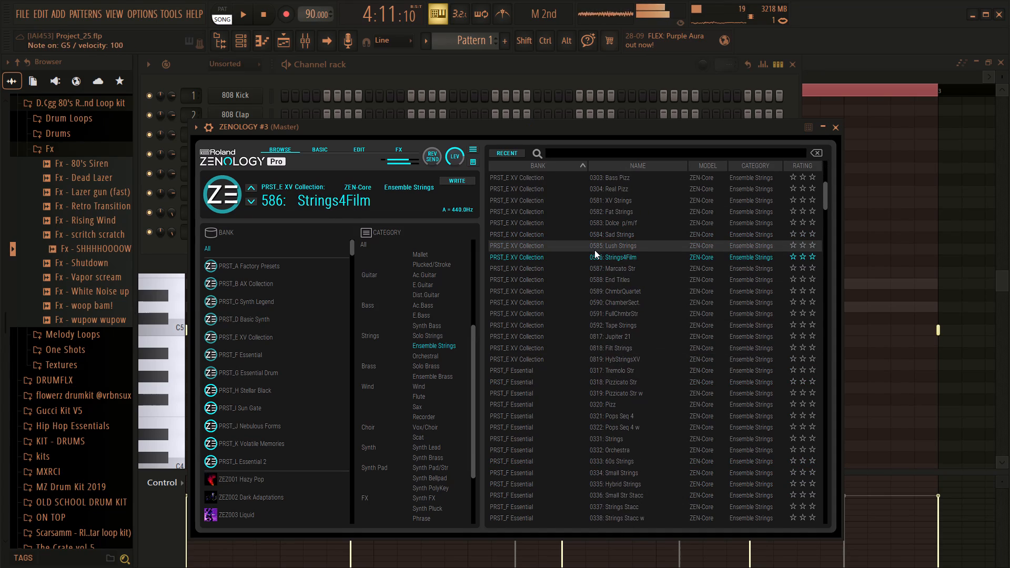
{"action": "key", "text": "Down"}
{"action": "type", "text": "hg"}
{"action": "key", "text": "f"}
{"action": "key", "text": "Down"}
{"action": "type", "text": "gh"}
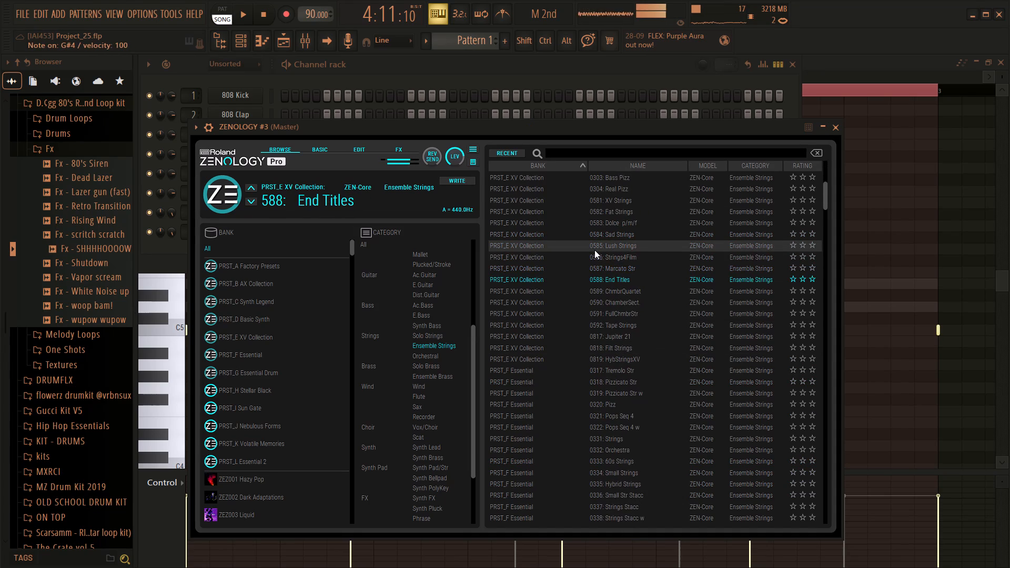
{"action": "key", "text": "f"}
Audition the XV Collection presets ChmbrQuartet, ChamberSect., FullChmbrStr and Tape Strings by playing notes.
{"action": "key", "text": "Down"}
{"action": "key", "text": "g"}
{"action": "type", "text": "fhtr"}
{"action": "key", "text": "Down"}
{"action": "key", "text": "h"}
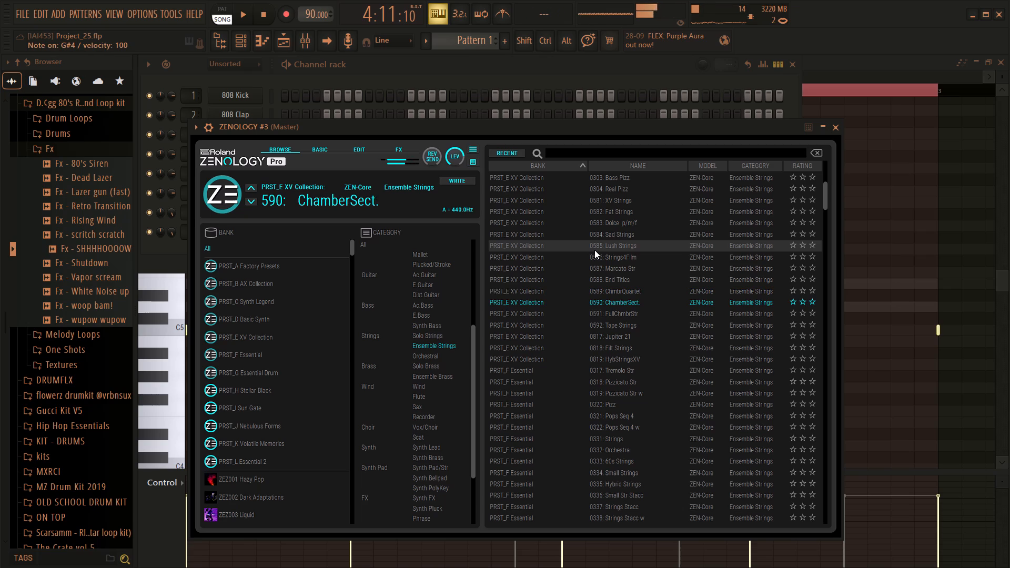
{"action": "key", "text": "Down"}
{"action": "type", "text": "ghfhg"}
{"action": "key", "text": "Down"}
{"action": "type", "text": "fgh"}
{"action": "type", "text": "gfh"}
Audition the XV Collection presets Jupiter 21, Filt Strings and HybStringsXV by playing notes.
{"action": "key", "text": "Down"}
{"action": "type", "text": "gfhrt"}
{"action": "key", "text": "Down"}
{"action": "type", "text": "gh"}
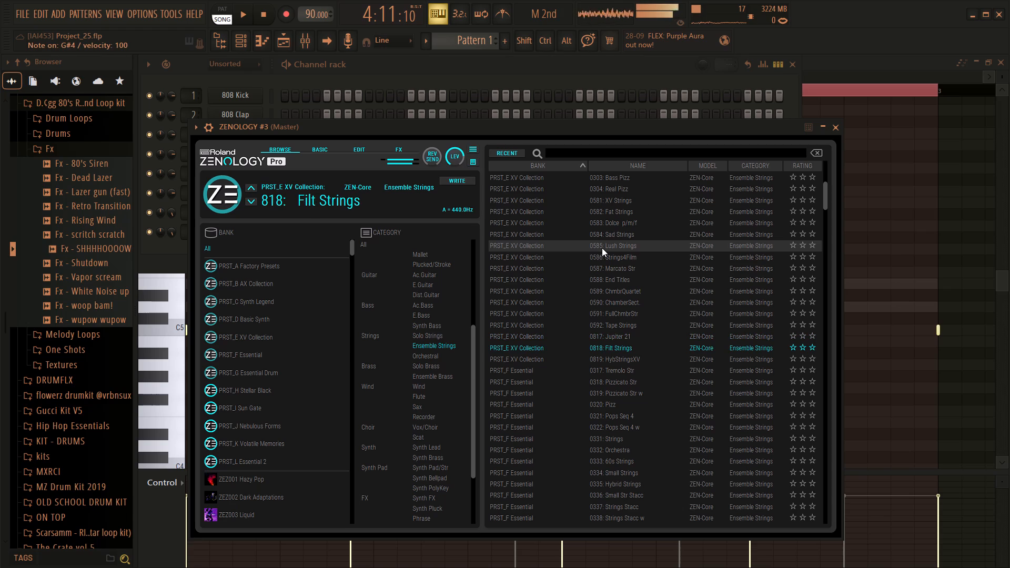
{"action": "key", "text": "Down"}
{"action": "type", "text": "fh"}
{"action": "key", "text": "g"}
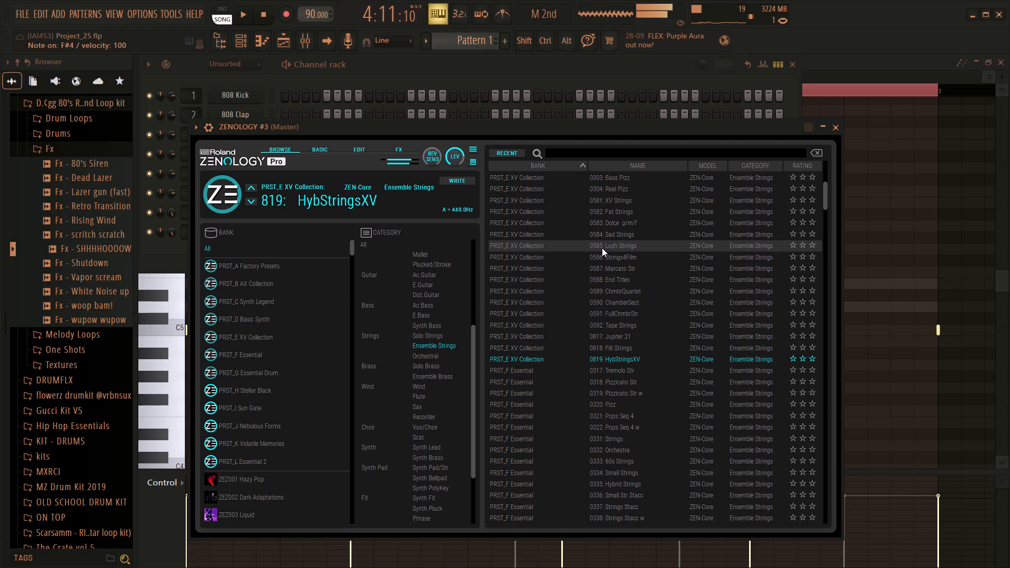
Audition the Essential bank presets Tremolo Str, Pizzicato Str, Pizzicato Str w, Pizz, Pops Seq 4 and Pops Seq 4 w by playing notes.
{"action": "key", "text": "Down"}
{"action": "type", "text": "jh"}
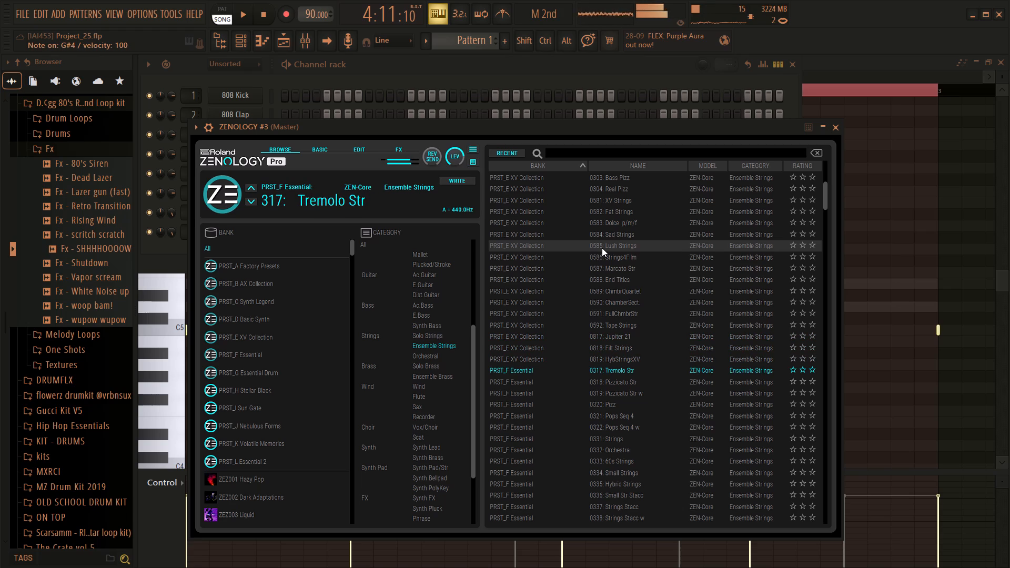
{"action": "key", "text": "g"}
{"action": "key", "text": "Down"}
{"action": "key", "text": "g"}
{"action": "key", "text": "f"}
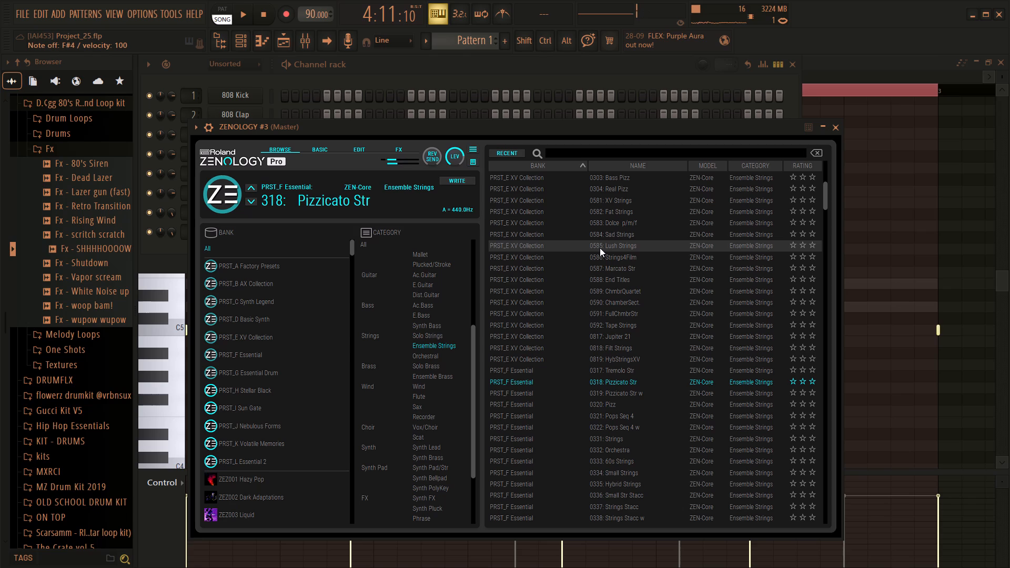
{"action": "type", "text": "gfddfggh"}
{"action": "key", "text": "Down"}
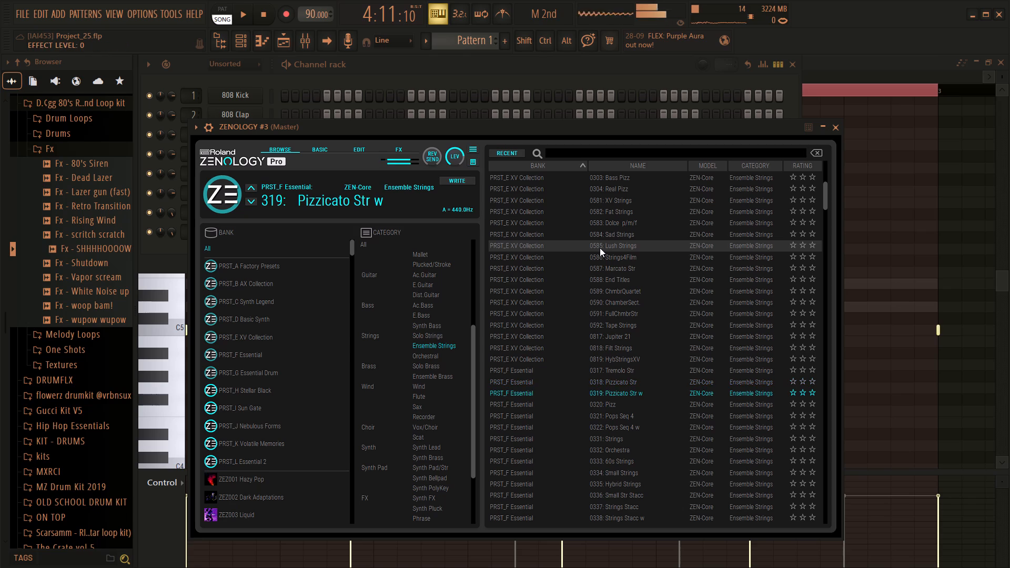
{"action": "key", "text": "g"}
{"action": "key", "text": "Down"}
{"action": "key", "text": "h"}
{"action": "key", "text": "Down"}
{"action": "type", "text": "gh"}
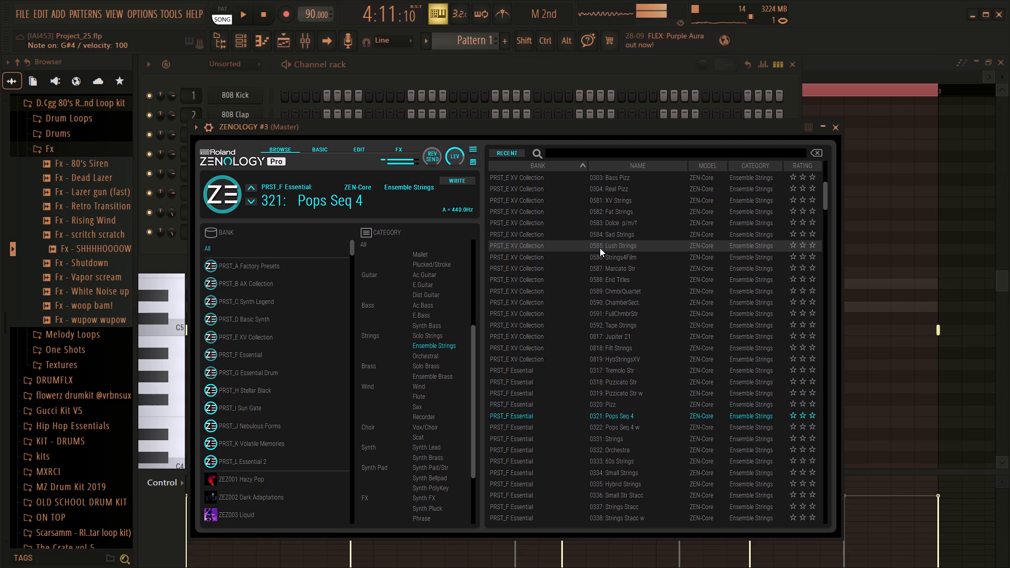
{"action": "key", "text": "Down"}
{"action": "type", "text": "gh"}
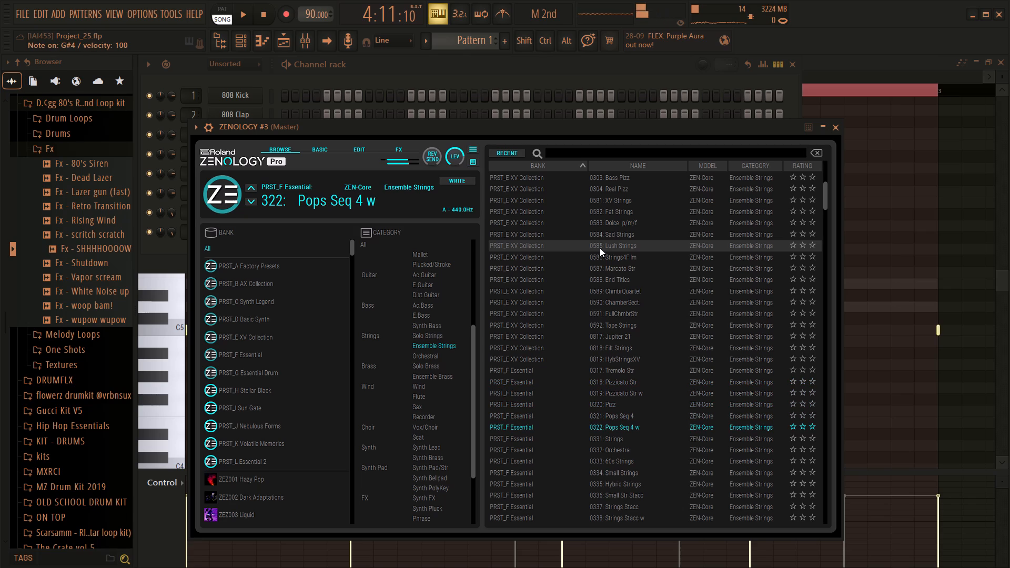
Audition the Essential presets Strings, Orchestra and 60s Strings, and settle on Small Strings for ZENOLOGY #3.
{"action": "key", "text": "Down"}
{"action": "type", "text": "gh"}
{"action": "key", "text": "Down"}
{"action": "type", "text": "gf"}
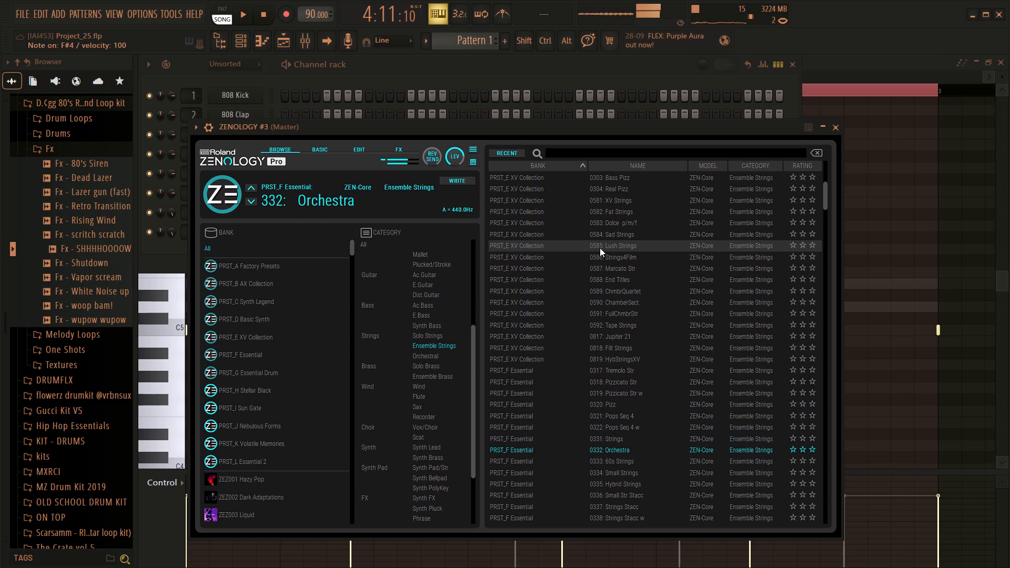
{"action": "key", "text": "Down"}
{"action": "type", "text": "hgh"}
{"action": "key", "text": "Down"}
{"action": "type", "text": "gh"}
{"action": "type", "text": "ghf"}
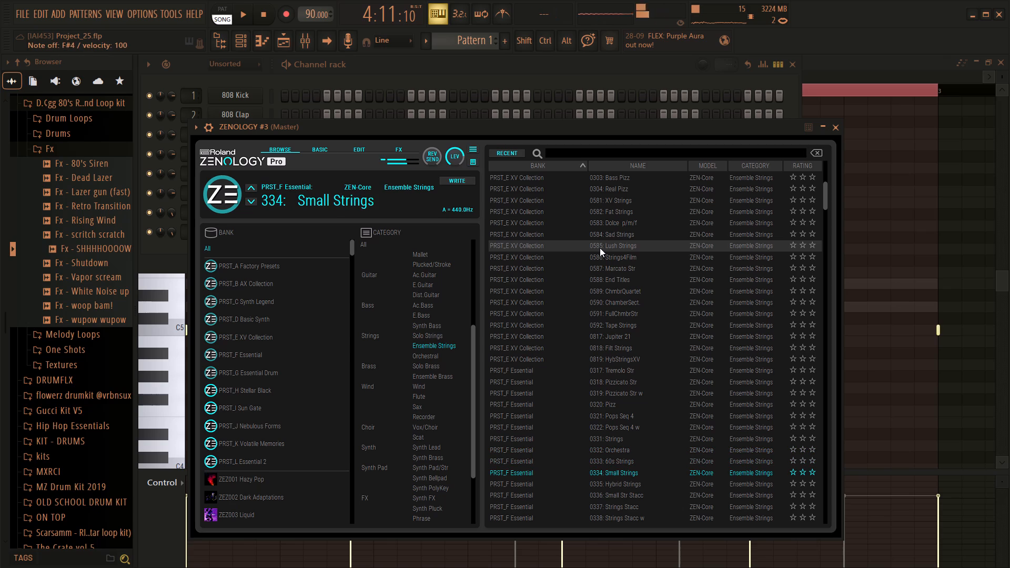
Place ZENOLOGY #3 hits on steps 1, 8, 17, 25 and 33, matching the ZENOLOGY #2 accents.
{"action": "left_click", "coordinate": [156, 256]}
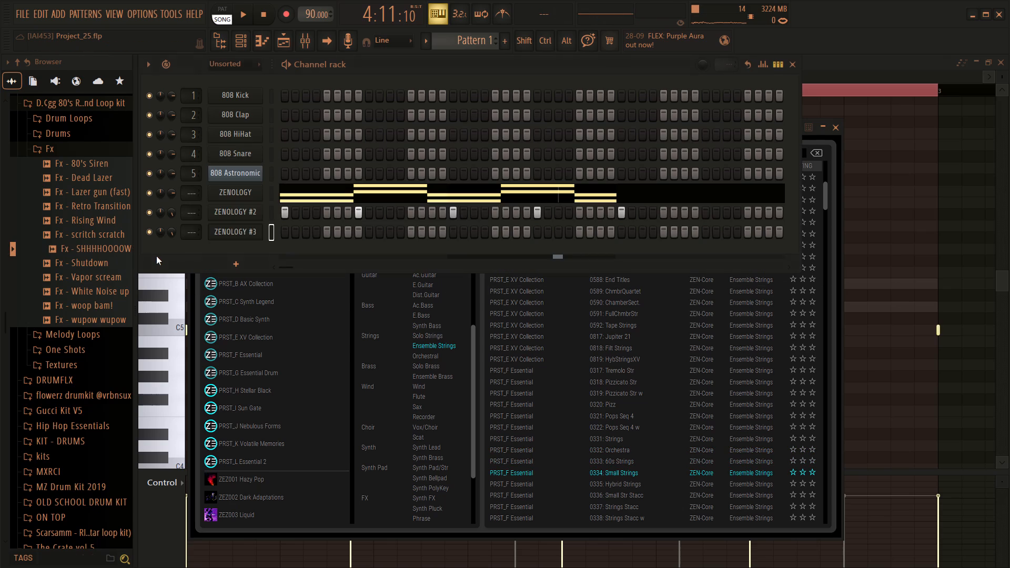
{"action": "left_click", "coordinate": [279, 238]}
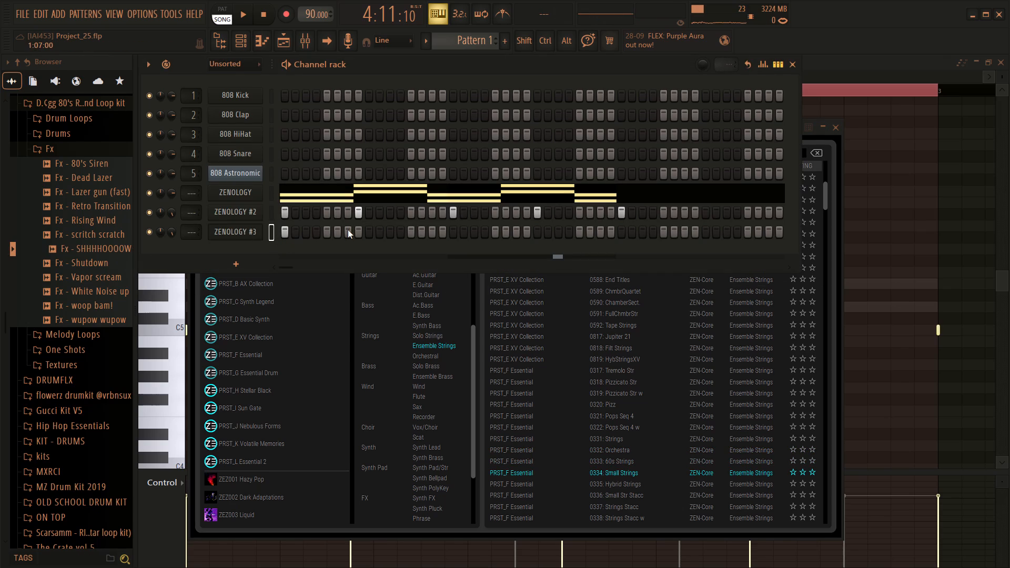
{"action": "left_click", "coordinate": [358, 231]}
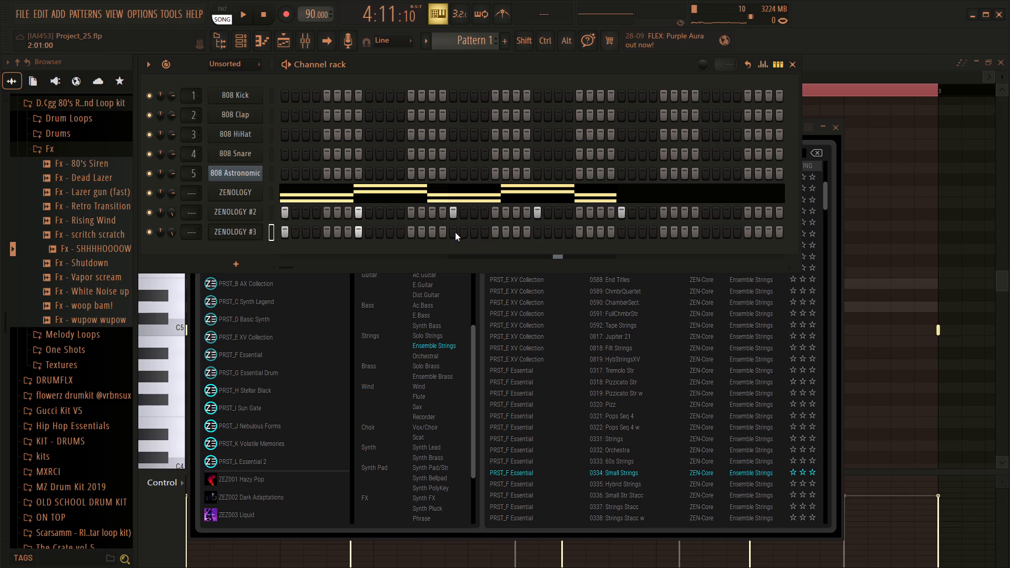
{"action": "left_click", "coordinate": [455, 232]}
{"action": "left_click", "coordinate": [540, 227]}
{"action": "left_click", "coordinate": [625, 234]}
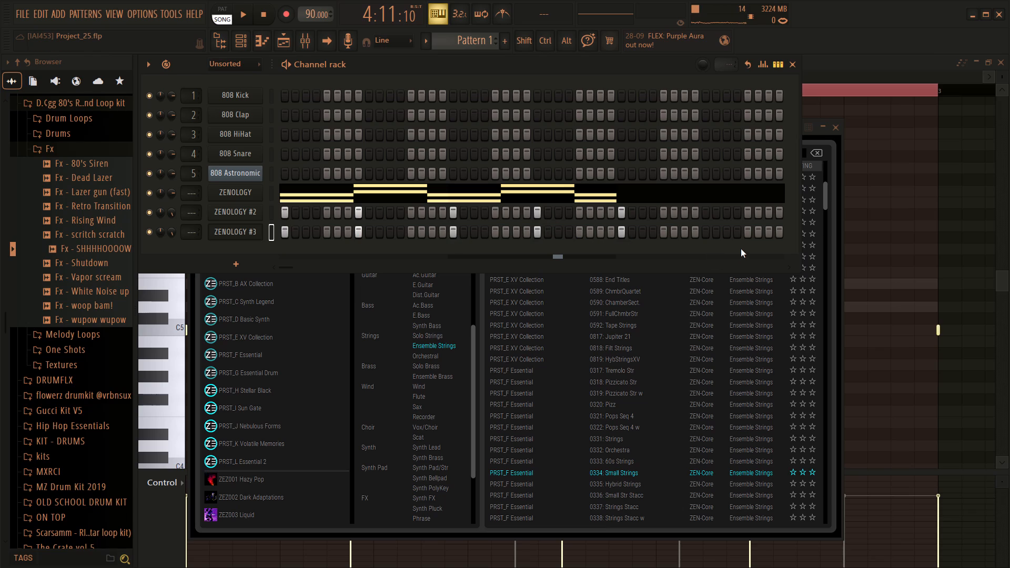
Play the beat and switch playback from song mode to pattern mode to hear Pattern 1.
{"action": "key", "text": "space"}
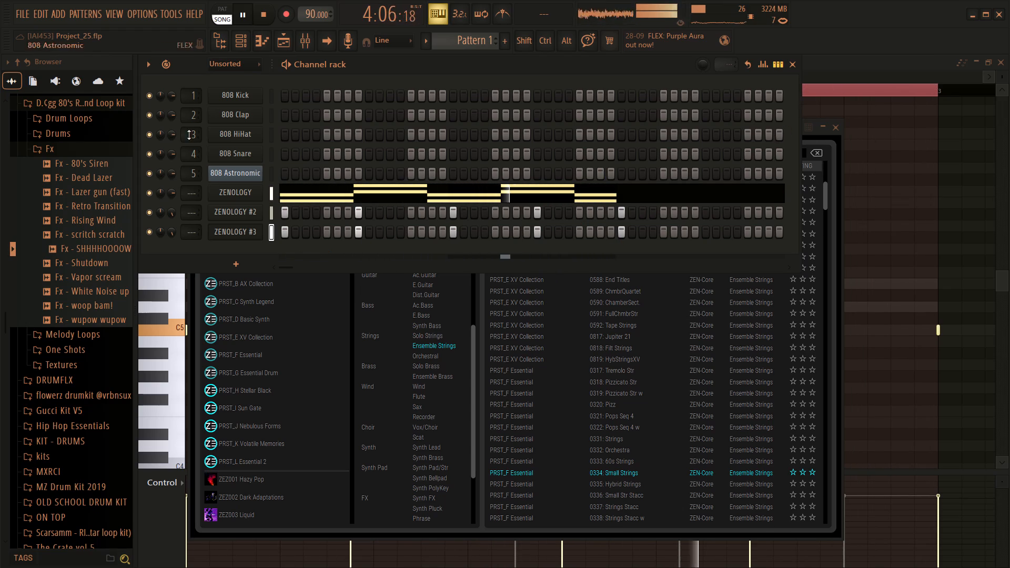
{"action": "left_click", "coordinate": [223, 8]}
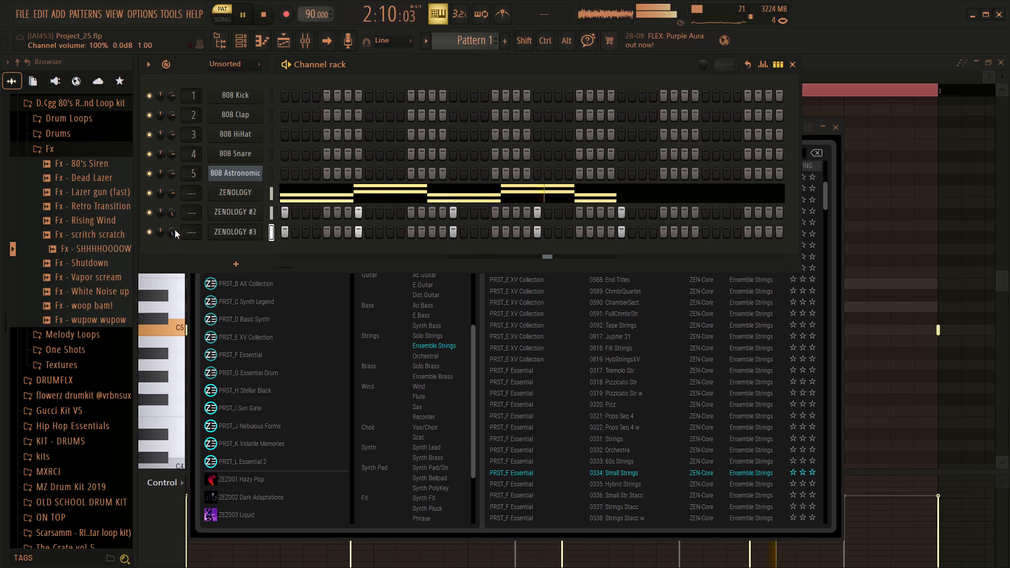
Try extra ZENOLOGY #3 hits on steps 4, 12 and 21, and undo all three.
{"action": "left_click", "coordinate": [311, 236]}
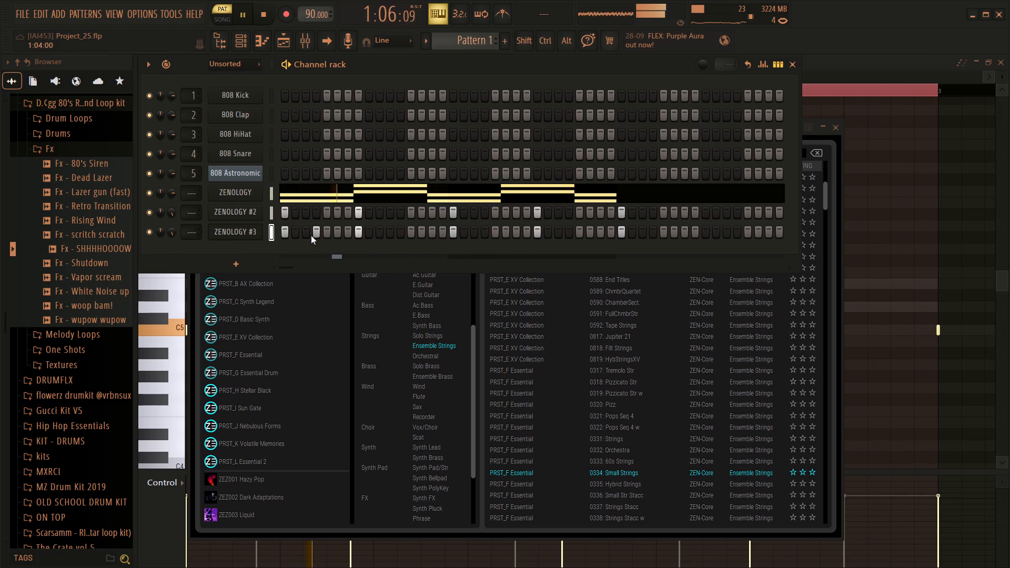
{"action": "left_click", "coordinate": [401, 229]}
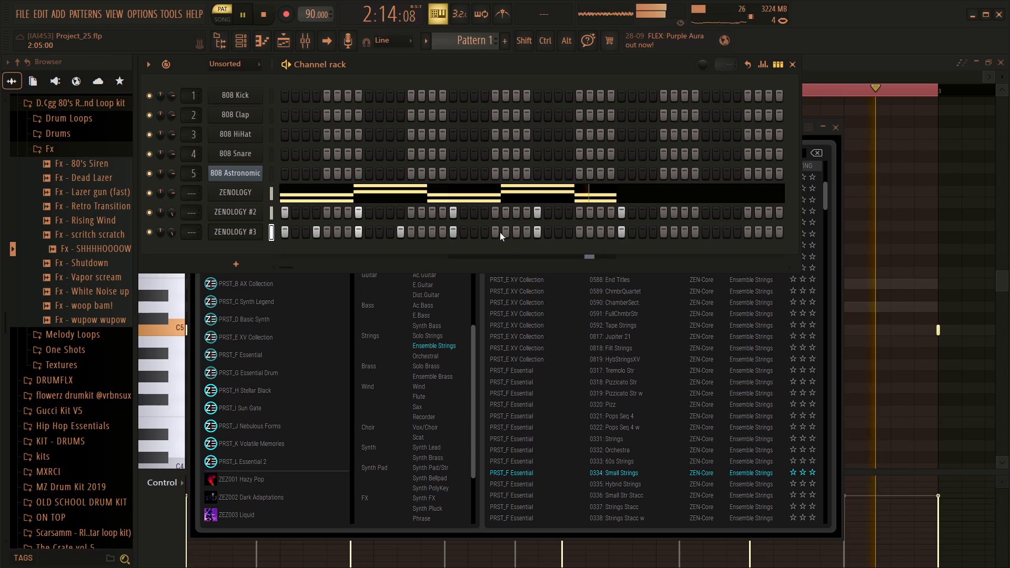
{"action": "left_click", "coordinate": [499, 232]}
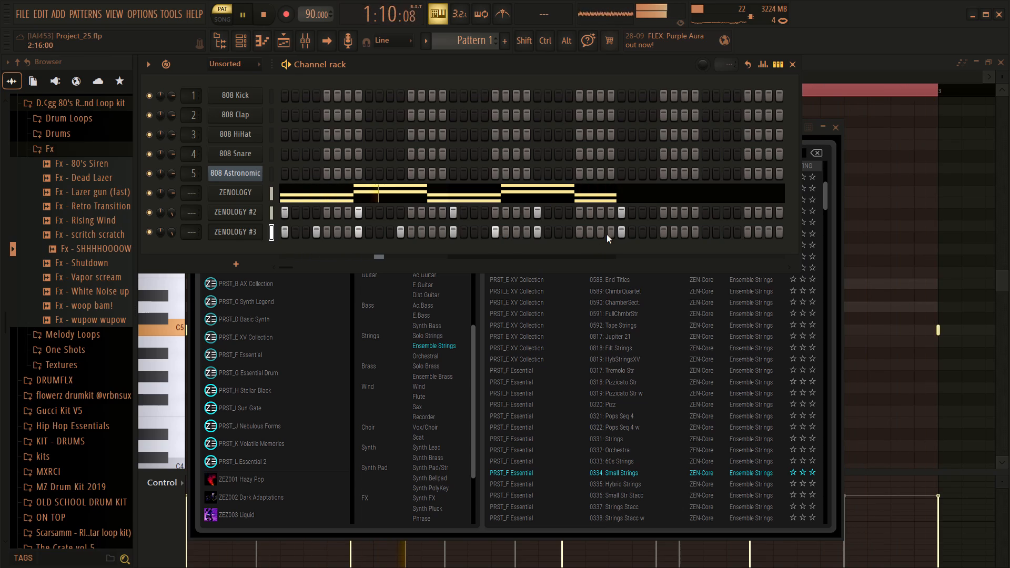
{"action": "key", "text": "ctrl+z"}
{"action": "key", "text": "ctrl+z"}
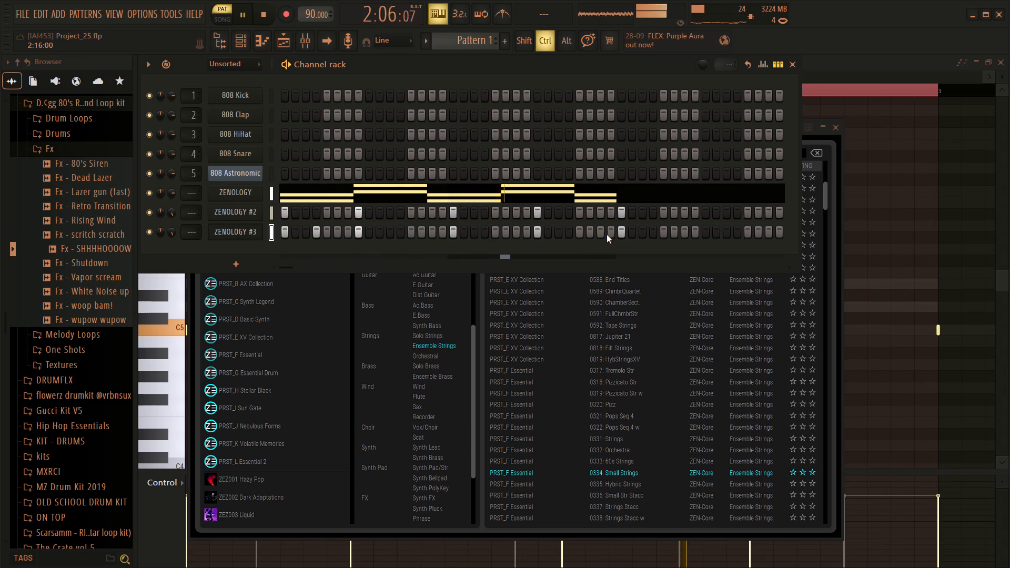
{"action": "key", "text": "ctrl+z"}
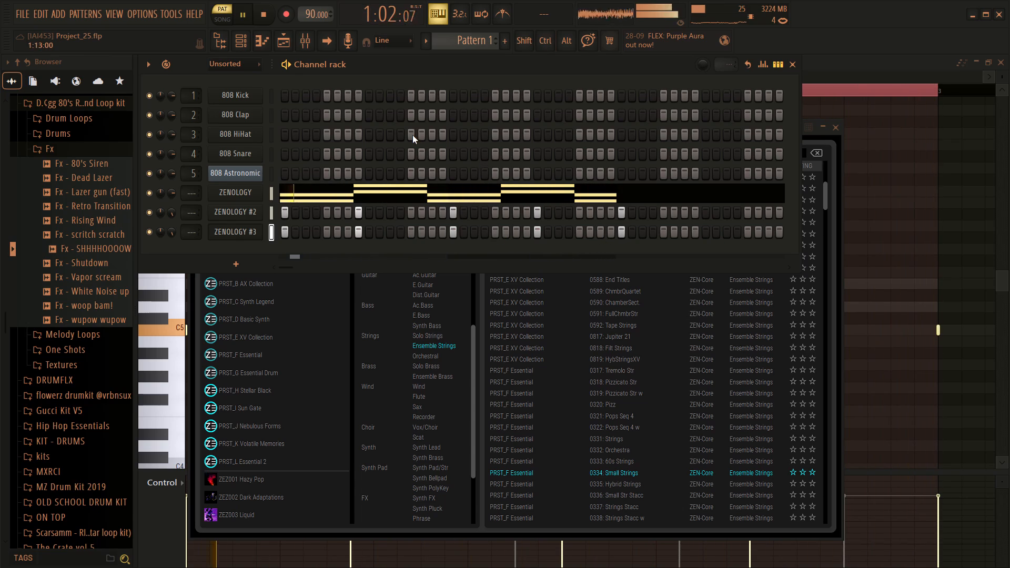
Switch playback back to song mode and listen to the beat.
{"action": "left_click", "coordinate": [216, 16]}
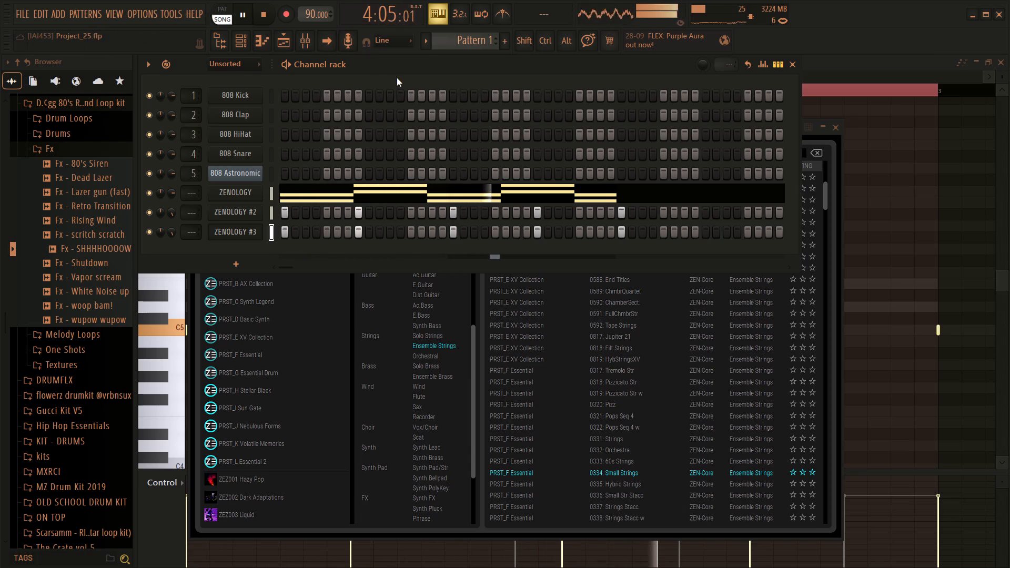
Stop playback and load the LoFiHits SRX preset from EXZ012 Dance Trax on ZENOLOGY #2.
{"action": "left_click", "coordinate": [221, 207]}
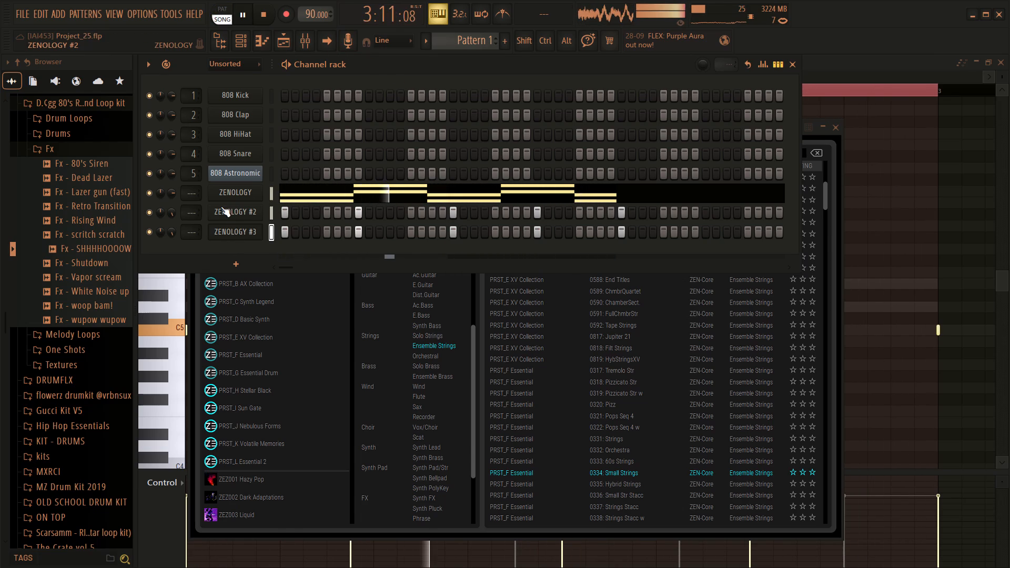
{"action": "left_click", "coordinate": [244, 23]}
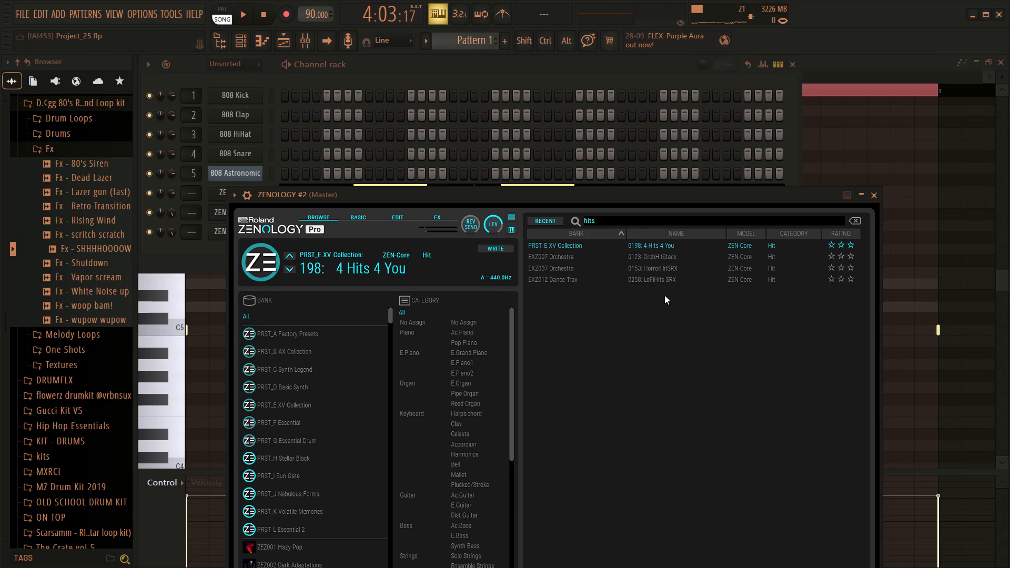
{"action": "left_click", "coordinate": [635, 280]}
{"action": "type", "text": "fggfgdre"}
{"action": "scroll", "coordinate": [439, 341], "scroll_direction": "down", "scroll_amount": 2}
{"action": "scroll", "coordinate": [439, 341], "scroll_direction": "up", "scroll_amount": 5}
{"action": "left_click", "coordinate": [590, 280]}
Audition LoFiHits SRX by playing and holding notes, and close the ZENOLOGY #2 window.
{"action": "key", "text": "d"}
{"action": "type", "text": "gr"}
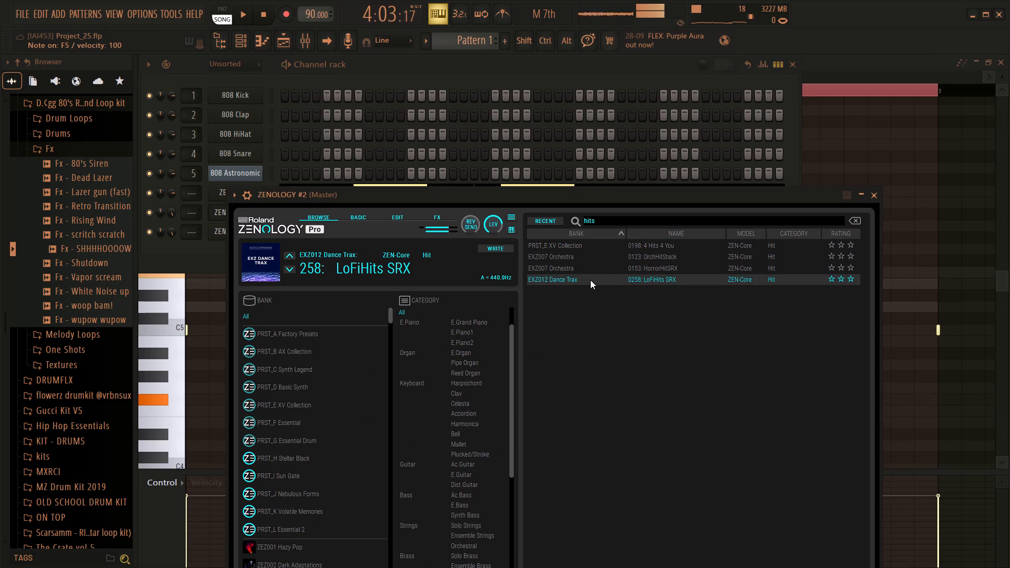
{"action": "key", "text": "r"}
{"action": "key", "text": "r"}
{"action": "key", "text": "r"}
{"action": "key", "text": "r"}
{"action": "key", "text": "r"}
{"action": "key", "text": "r"}
{"action": "key", "text": "r"}
{"action": "key", "text": "r"}
{"action": "key", "text": "r"}
{"action": "key", "text": "r"}
{"action": "key", "text": "r"}
{"action": "key", "text": "r"}
{"action": "key", "text": "r"}
{"action": "key", "text": "r"}
{"action": "key", "text": "r"}
{"action": "key", "text": "r"}
{"action": "key", "text": "r"}
{"action": "key", "text": "r"}
{"action": "key", "text": "e"}
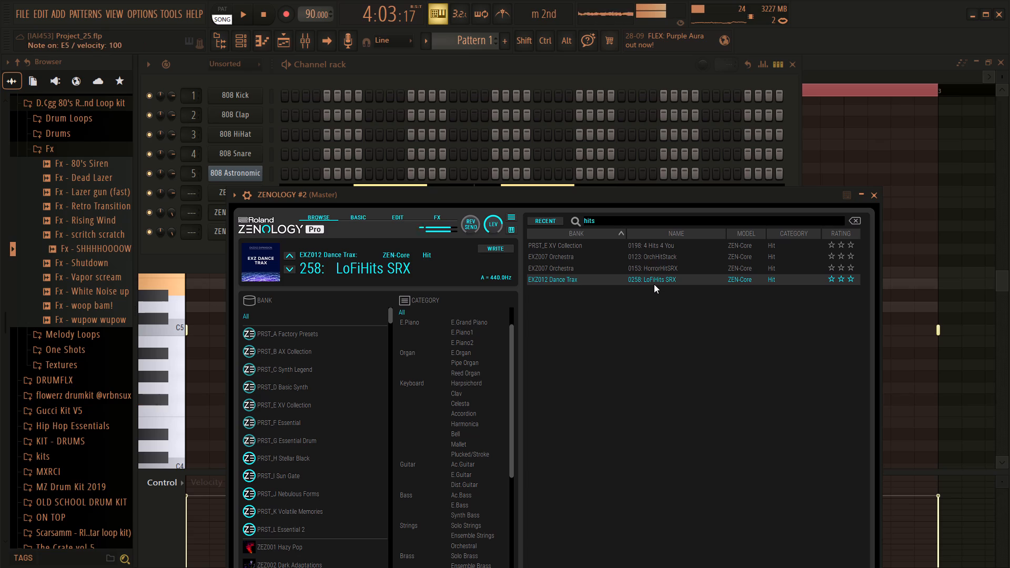
{"action": "key", "text": "g"}
{"action": "key", "text": "d"}
{"action": "left_click", "coordinate": [870, 191]}
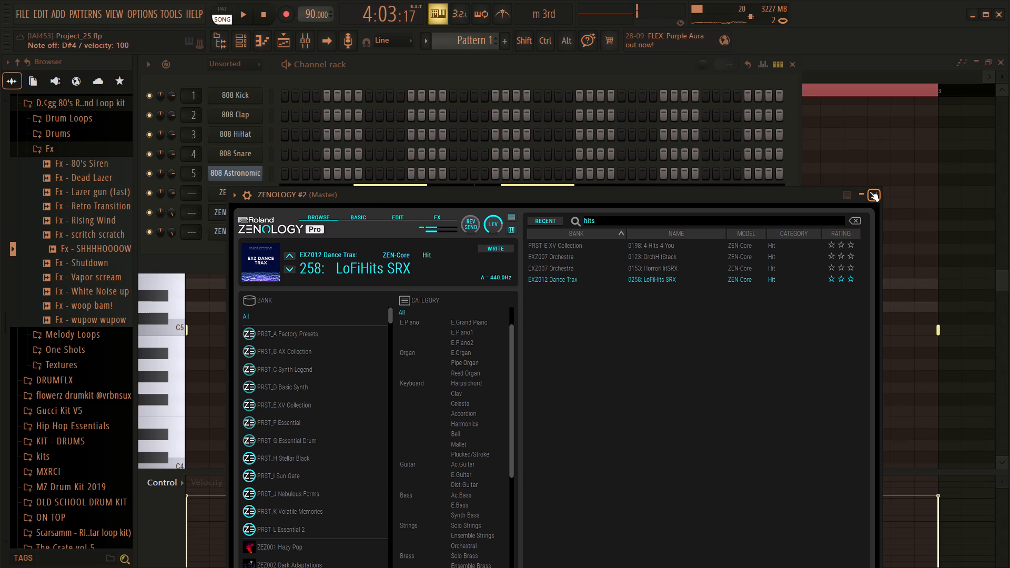
Play the beat in song mode to hear the changed ZENOLOGY #2 sound.
{"action": "left_click", "coordinate": [244, 18]}
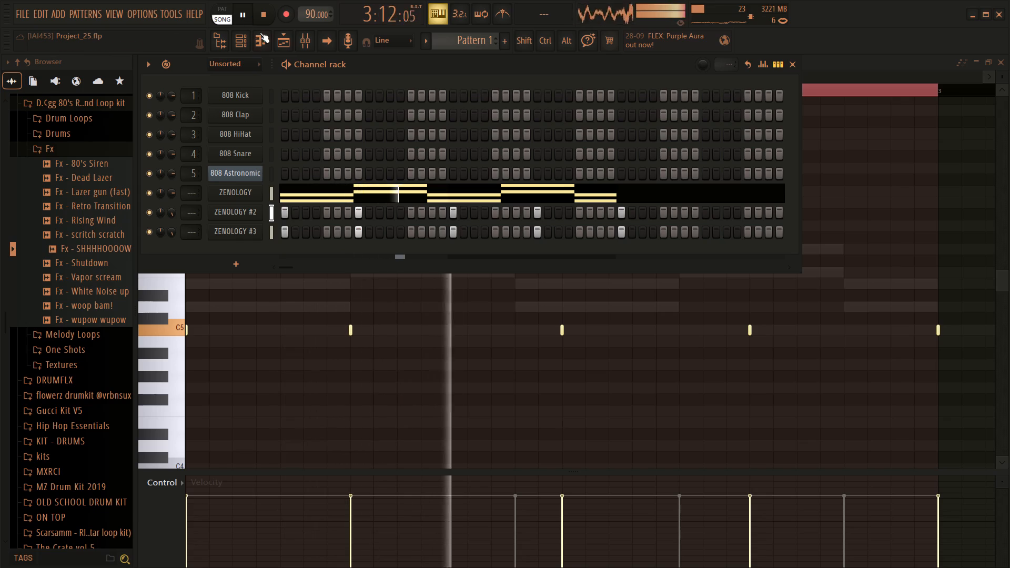
Open the ZENOLOGY channel's melody in the piano roll.
{"action": "right_click", "coordinate": [244, 191]}
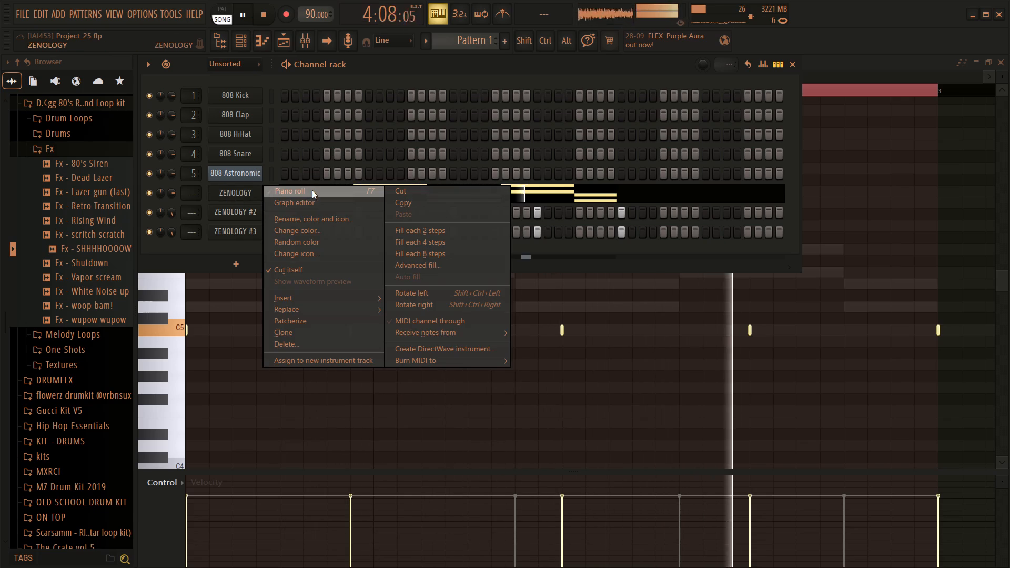
{"action": "left_click", "coordinate": [312, 190]}
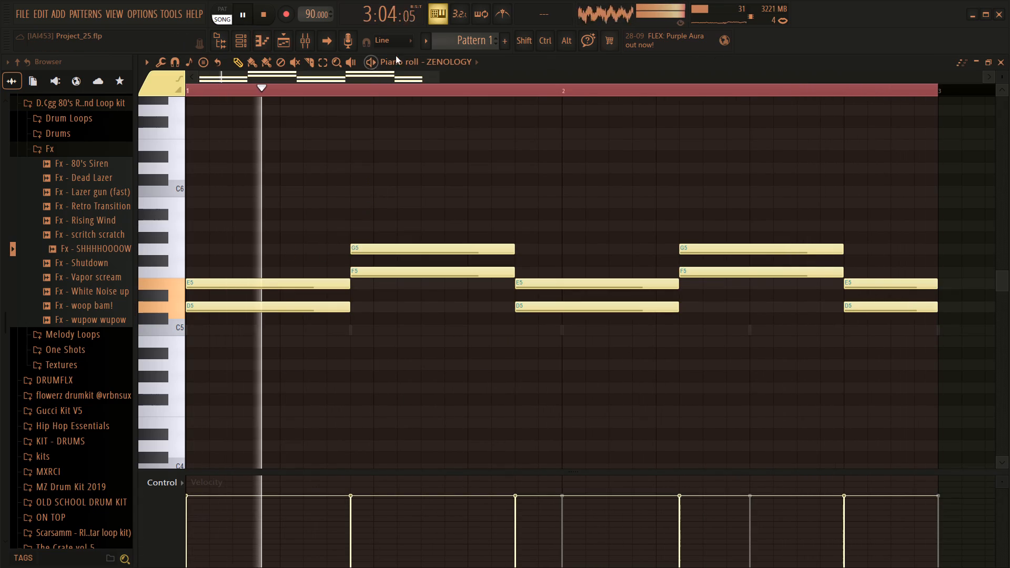
In ZENOLOGY #2's piano roll, lengthen the first C5 hit to three steps and add a three-step B4 directly after it.
{"action": "left_click", "coordinate": [441, 66]}
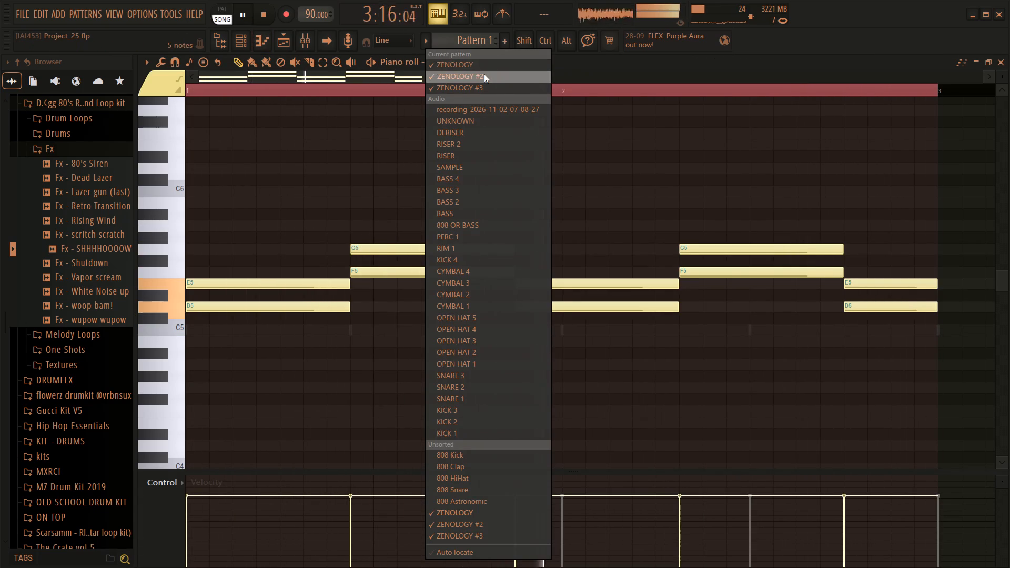
{"action": "left_click", "coordinate": [482, 75]}
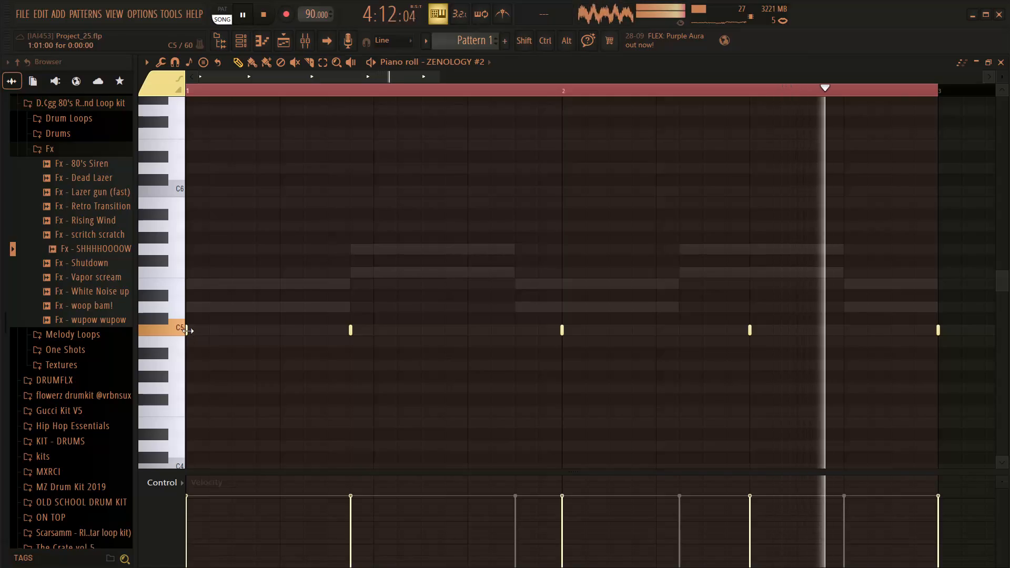
{"action": "left_click", "coordinate": [186, 331]}
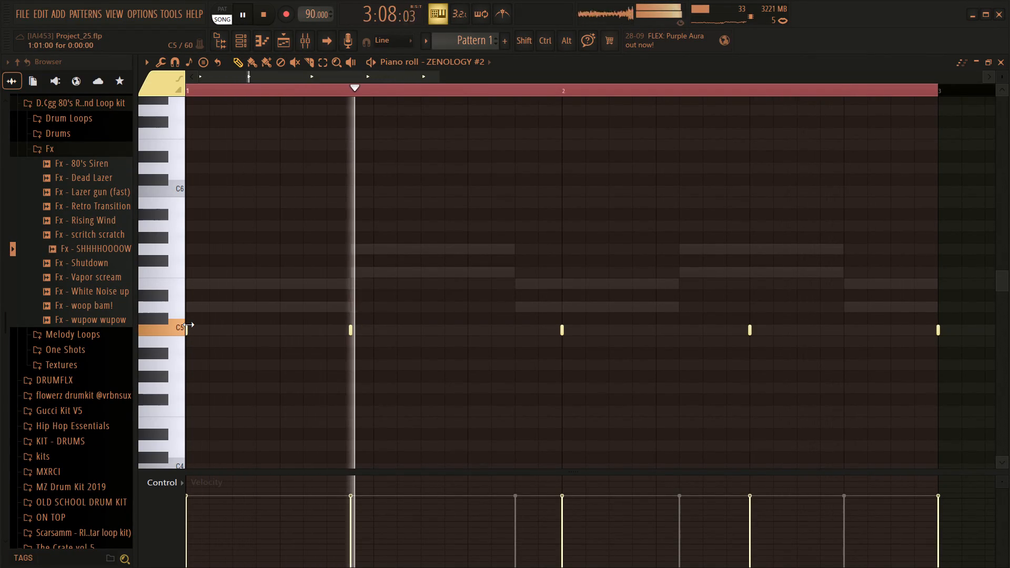
{"action": "scroll", "coordinate": [188, 324], "scroll_direction": "right", "scroll_amount": 1}
{"action": "left_click_drag", "start_coordinate": [188, 324], "coordinate": [251, 328]}
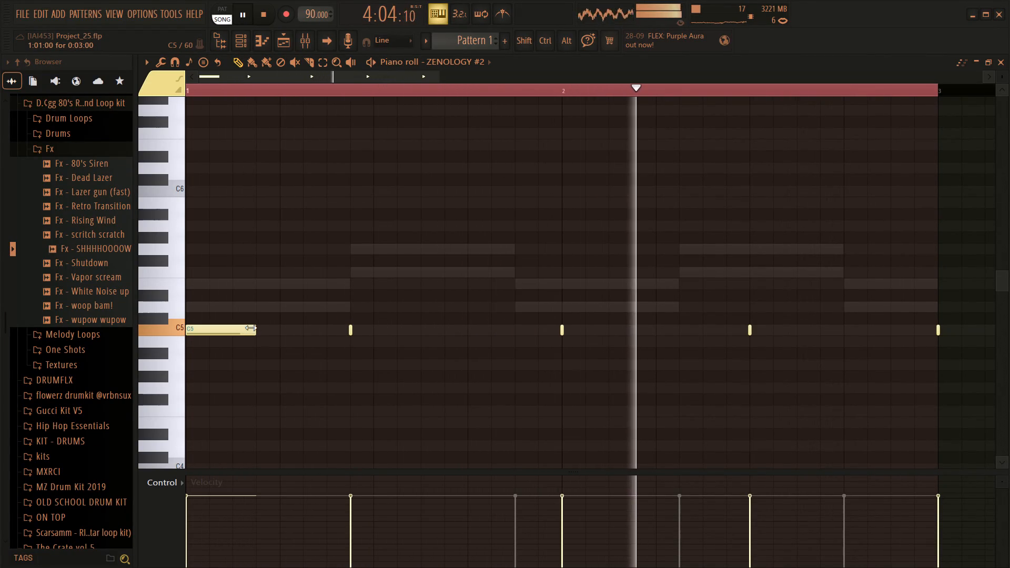
{"action": "left_click_drag", "start_coordinate": [264, 327], "coordinate": [261, 332]}
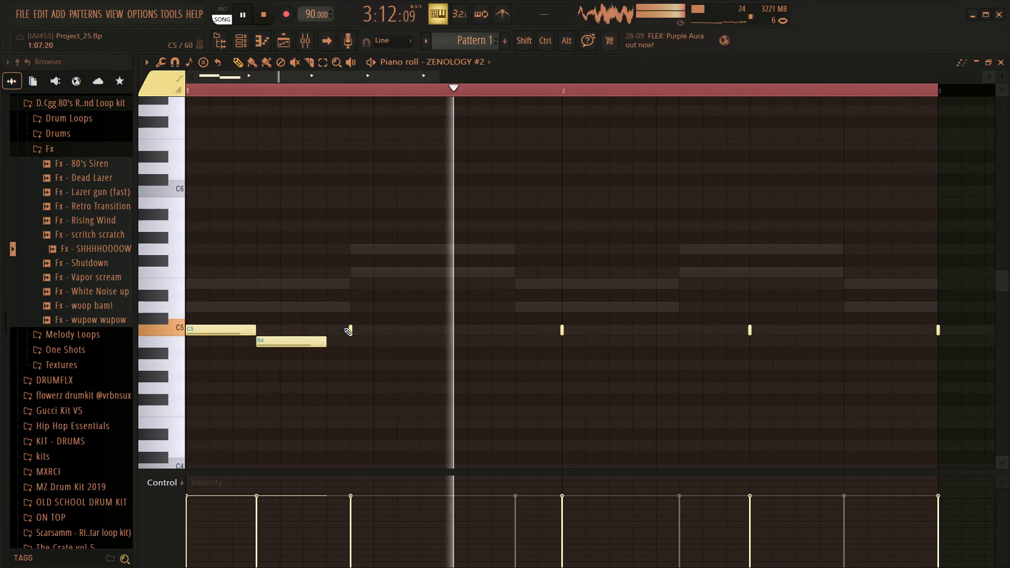
{"action": "left_click", "coordinate": [250, 11]}
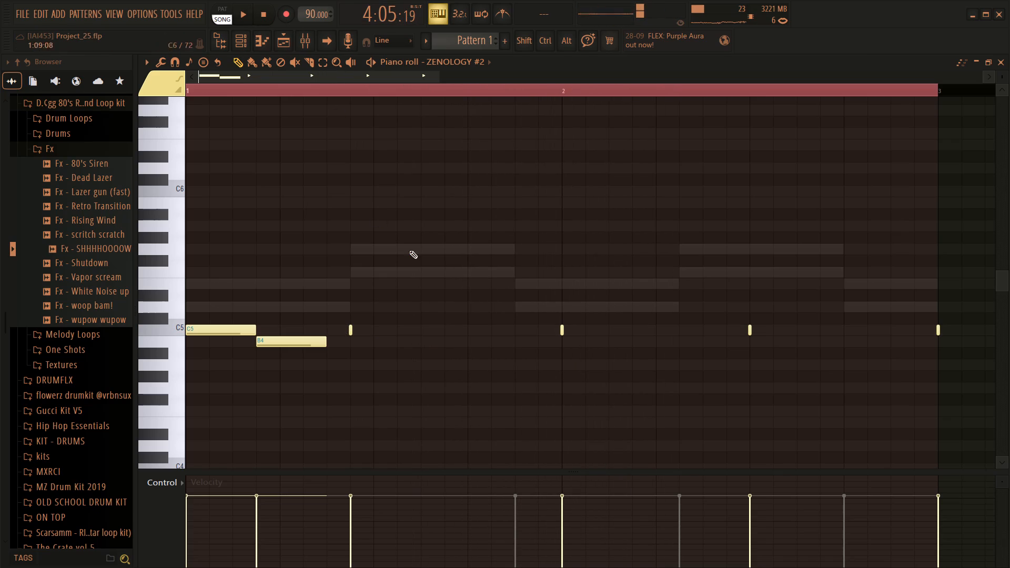
Move the next two hits to C5 at step 7 and D5 at step 8 of bar 1, lengthening the C5 to one step.
{"action": "left_click_drag", "start_coordinate": [350, 328], "coordinate": [321, 328]}
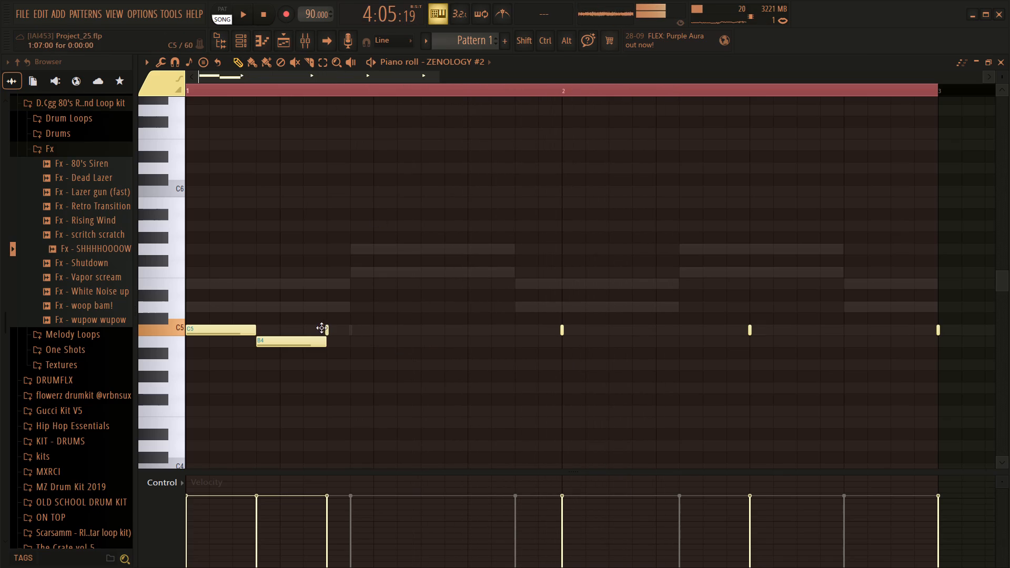
{"action": "left_click_drag", "start_coordinate": [321, 328], "coordinate": [320, 324]}
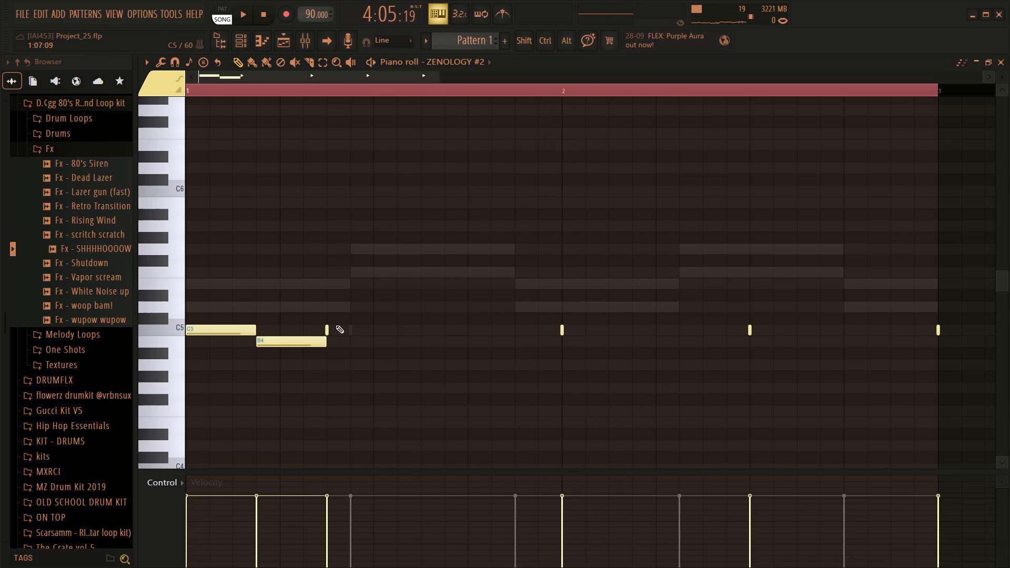
{"action": "left_click", "coordinate": [327, 325]}
{"action": "left_click_drag", "start_coordinate": [329, 327], "coordinate": [349, 327]}
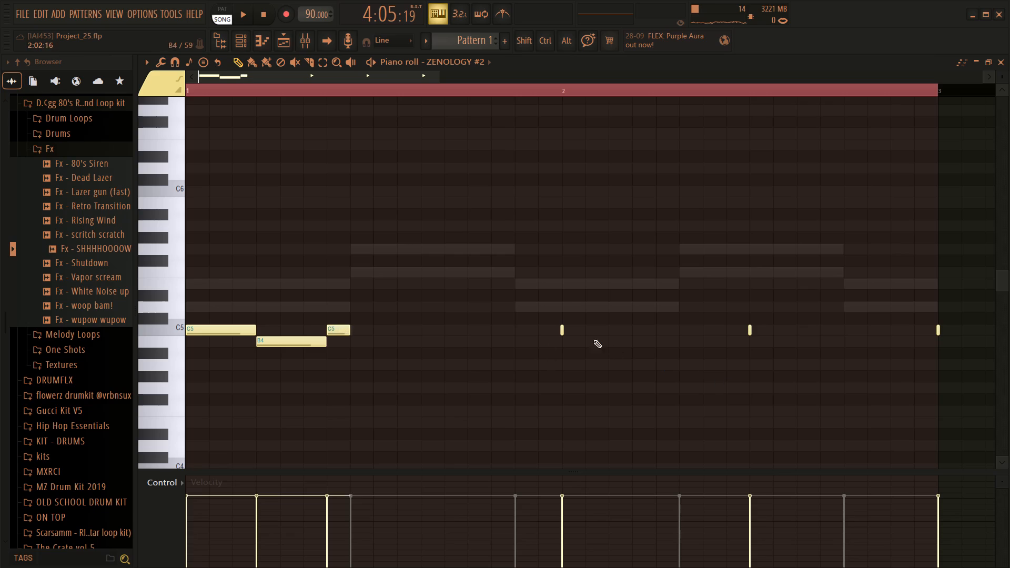
{"action": "left_click_drag", "start_coordinate": [562, 330], "coordinate": [443, 323]}
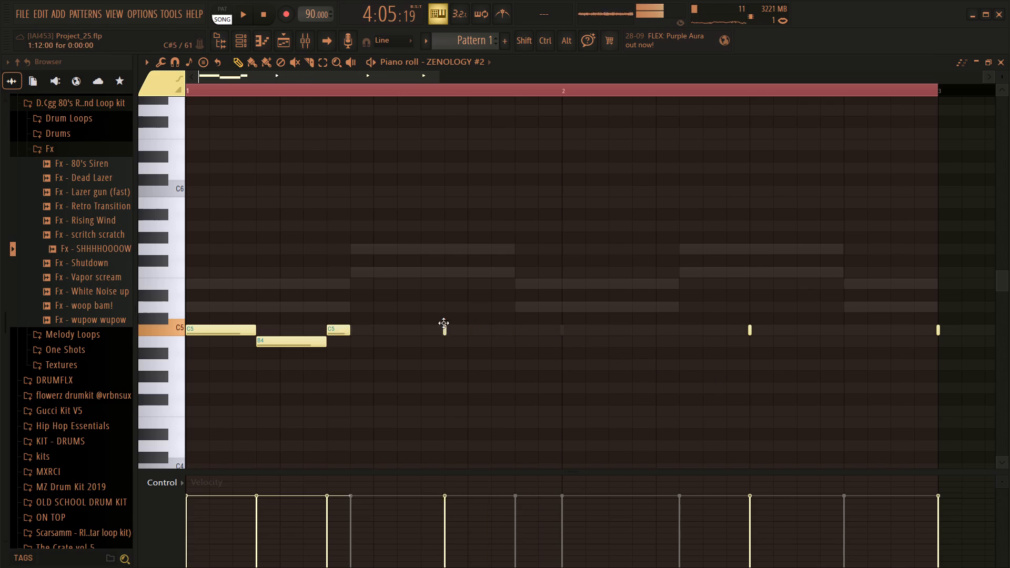
{"action": "left_click_drag", "start_coordinate": [443, 323], "coordinate": [358, 301]}
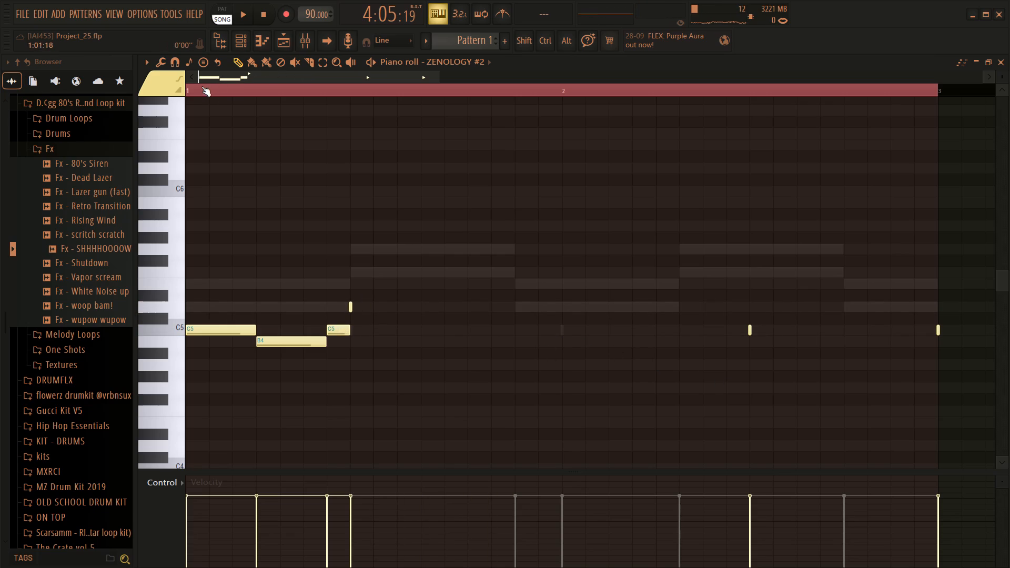
Play the song from the start to hear the reworked ZENOLOGY #2 notes.
{"action": "left_click_drag", "start_coordinate": [200, 88], "coordinate": [81, 92]}
{"action": "key", "text": "space"}
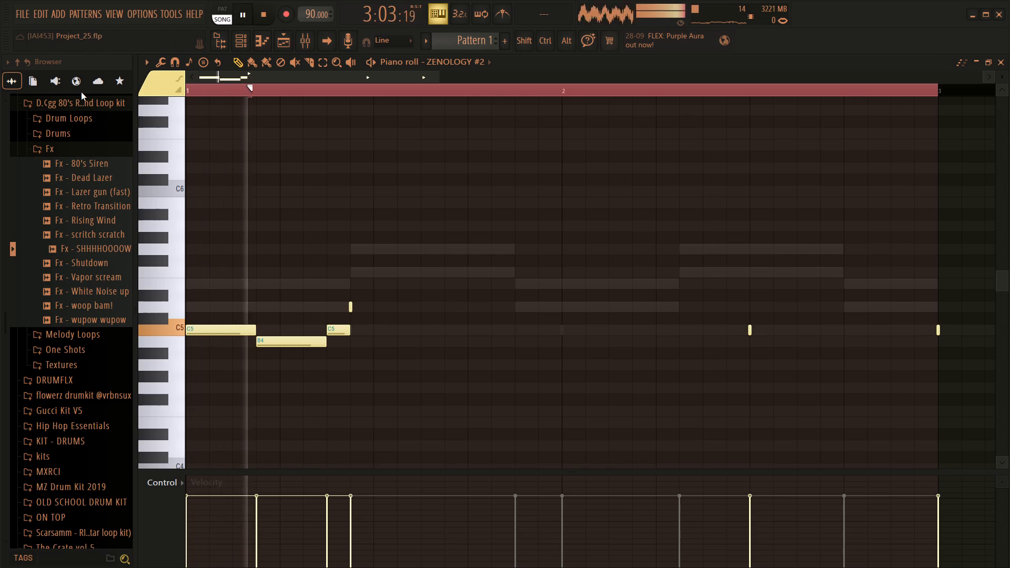
{"action": "left_click", "coordinate": [251, 13]}
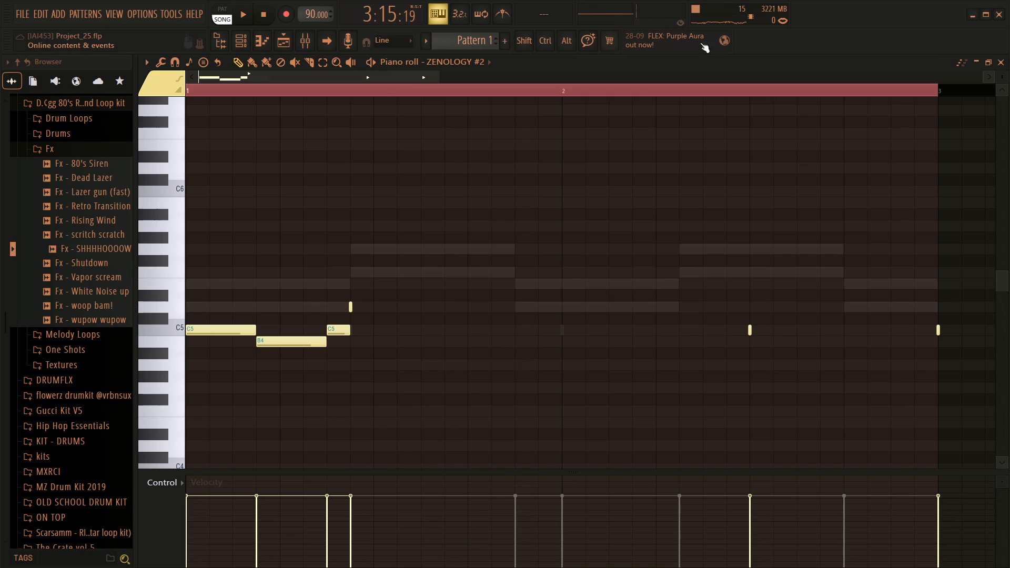
Save the project.
{"action": "left_click", "coordinate": [757, 43]}
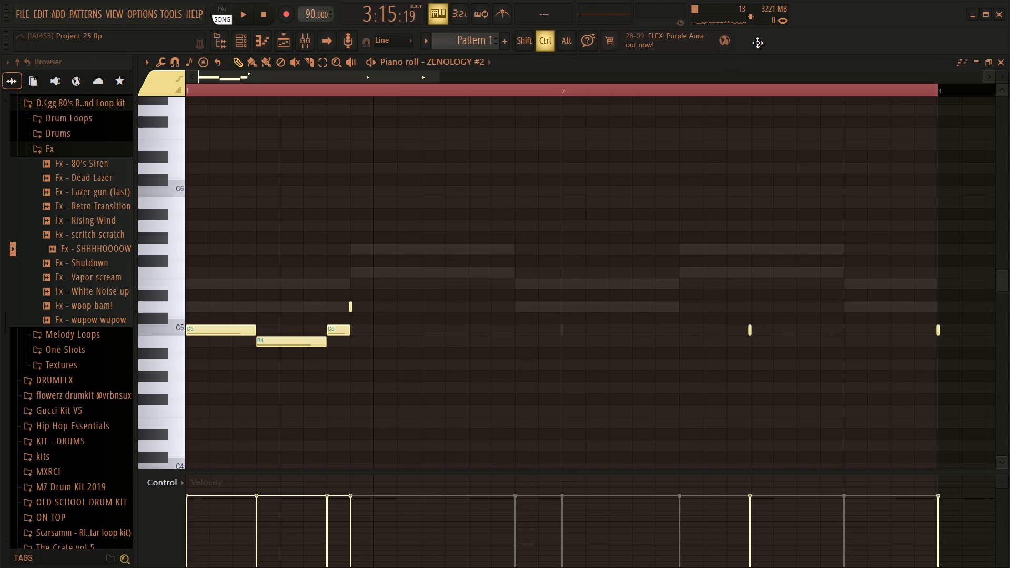
{"action": "key", "text": "ctrl+s"}
{"action": "key", "text": "ctrl+s"}
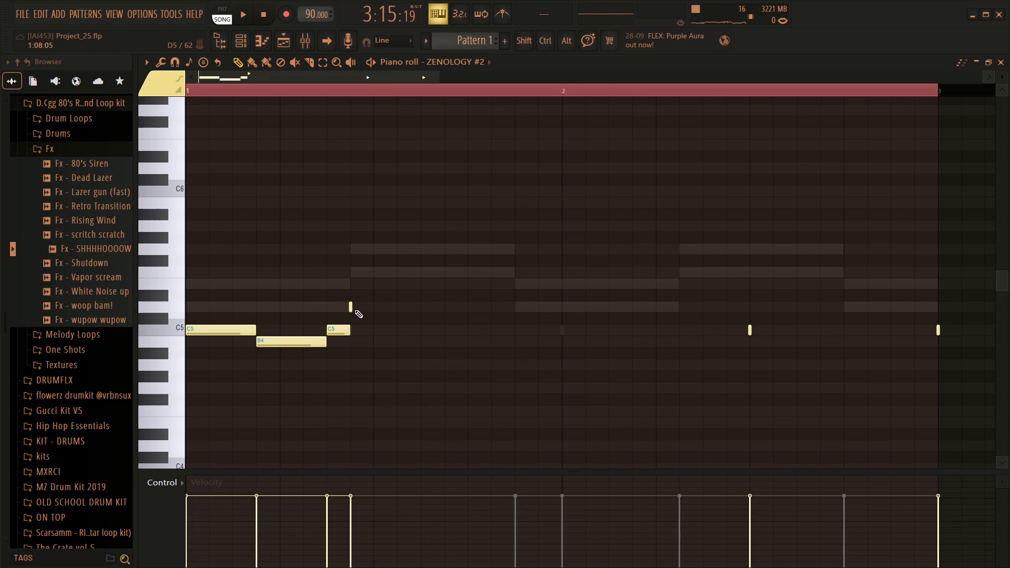
Lengthen the D5 note to three steps and follow it with two-step C5 and B4 notes.
{"action": "left_click", "coordinate": [350, 305]}
{"action": "left_click_drag", "start_coordinate": [352, 304], "coordinate": [392, 311]}
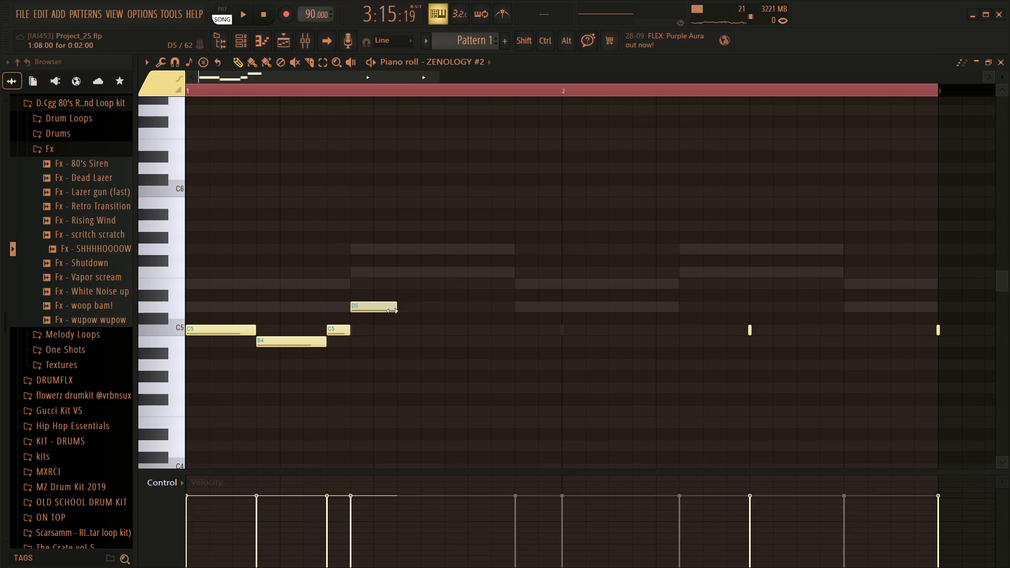
{"action": "left_click_drag", "start_coordinate": [392, 311], "coordinate": [415, 309]}
{"action": "left_click_drag", "start_coordinate": [504, 309], "coordinate": [435, 319]}
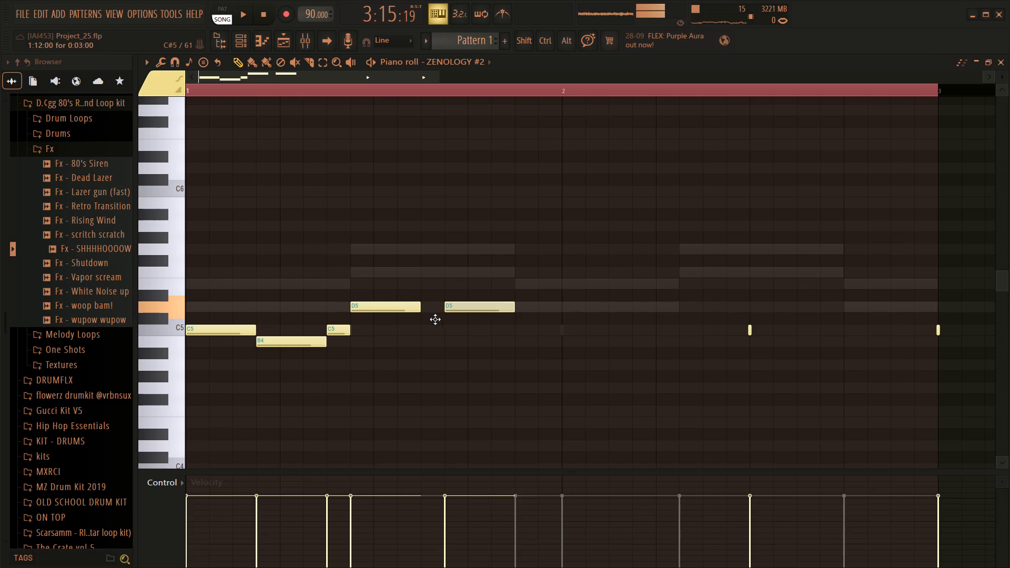
{"action": "left_click_drag", "start_coordinate": [435, 319], "coordinate": [415, 334]}
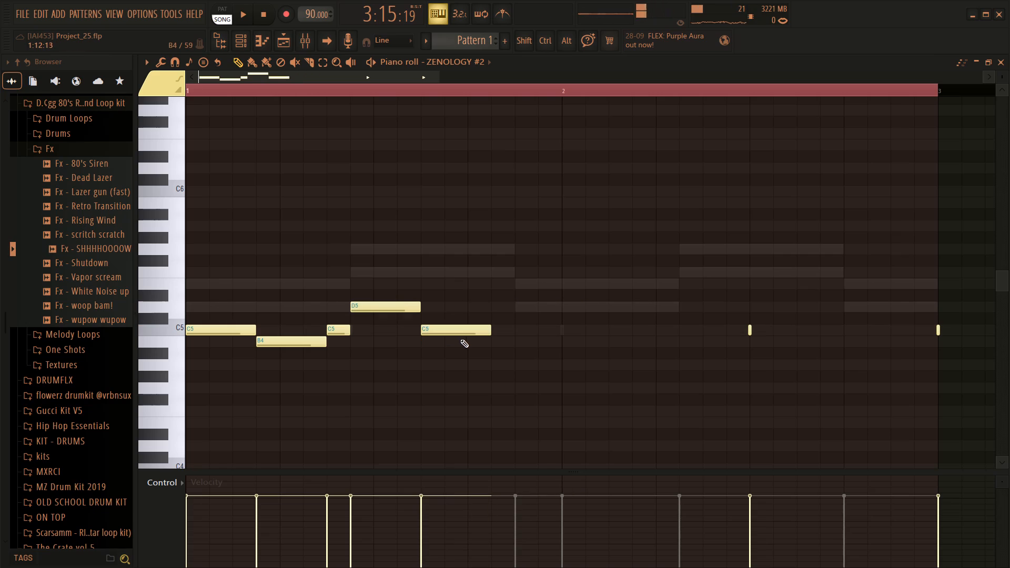
{"action": "left_click", "coordinate": [488, 332]}
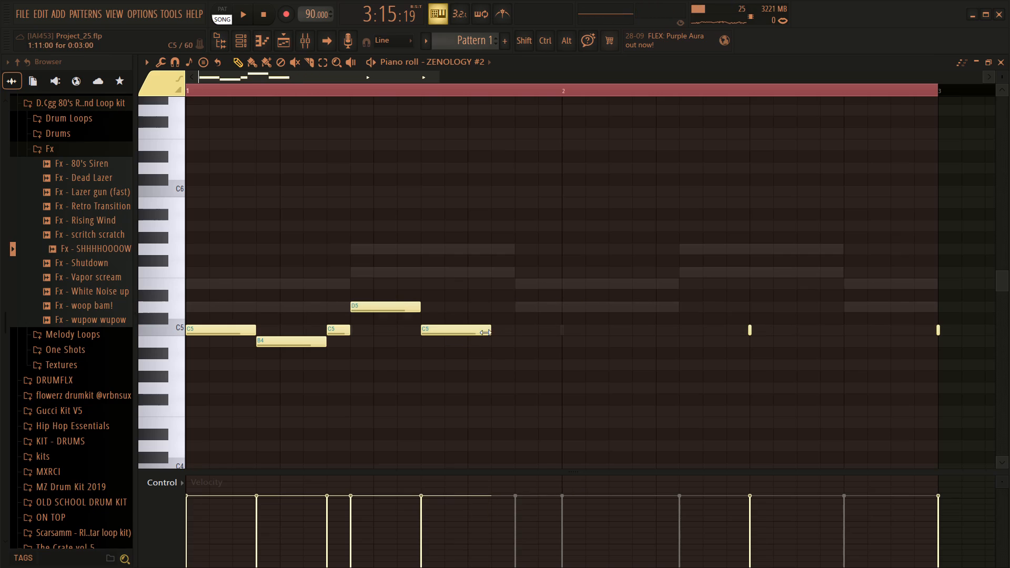
{"action": "left_click_drag", "start_coordinate": [486, 332], "coordinate": [463, 334]}
{"action": "left_click_drag", "start_coordinate": [510, 329], "coordinate": [484, 338]}
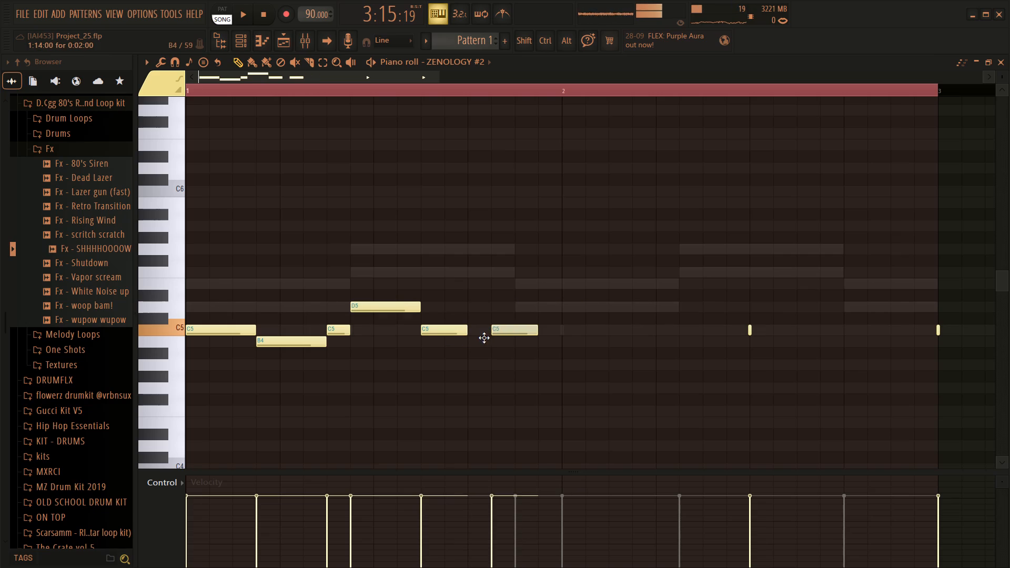
{"action": "left_click_drag", "start_coordinate": [484, 338], "coordinate": [470, 343]}
Add a two-step F5 at step 15 of bar 1 and a one-step D5 at the start of bar 2.
{"action": "left_click_drag", "start_coordinate": [583, 317], "coordinate": [519, 279]}
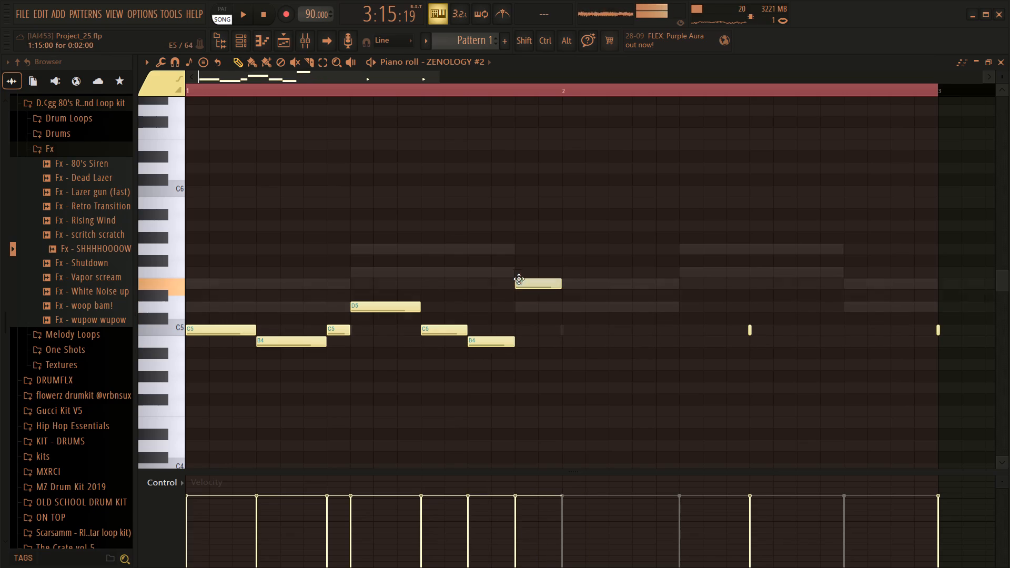
{"action": "left_click_drag", "start_coordinate": [519, 279], "coordinate": [520, 270]}
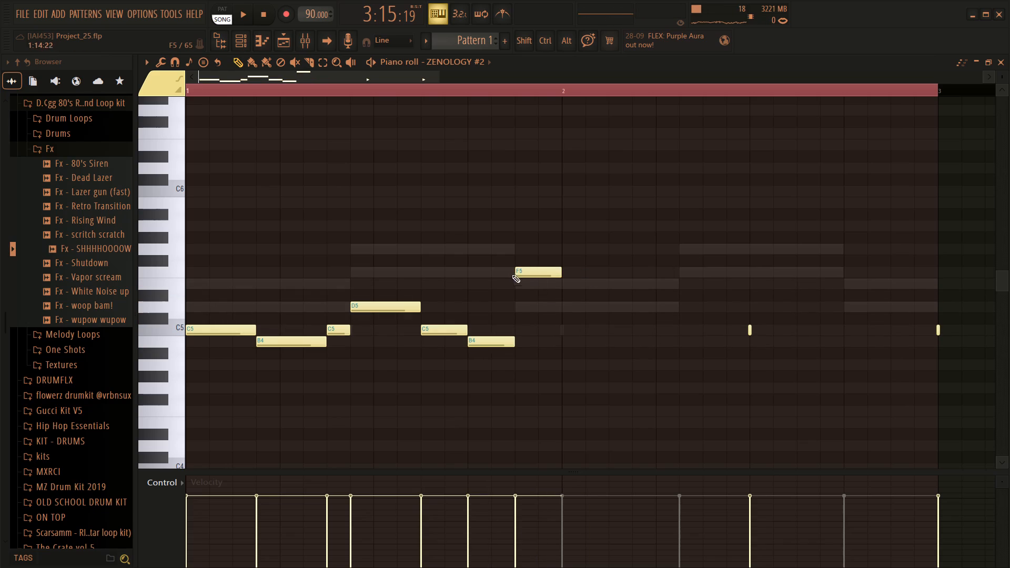
{"action": "left_click_drag", "start_coordinate": [633, 280], "coordinate": [567, 311]}
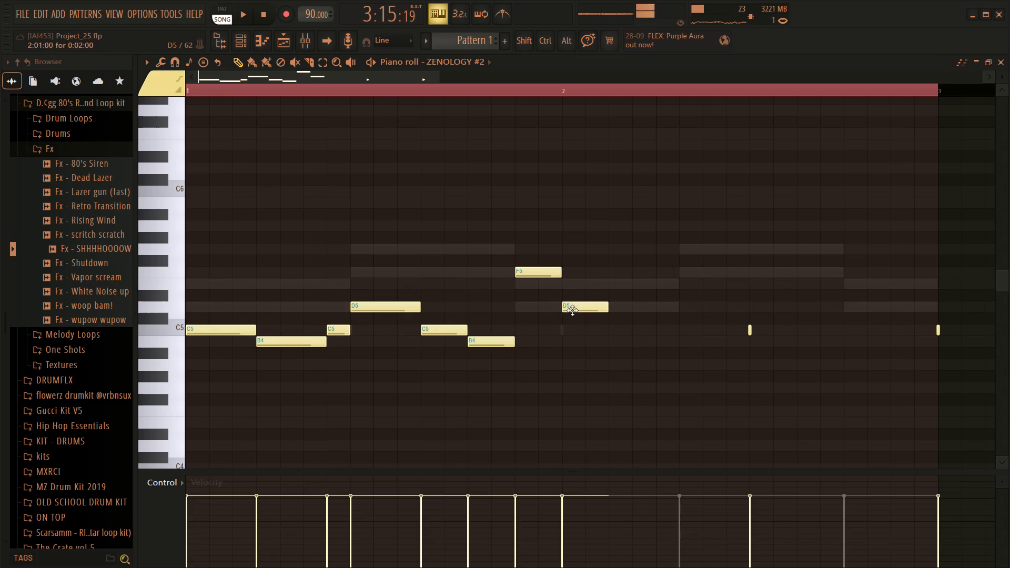
{"action": "left_click_drag", "start_coordinate": [605, 302], "coordinate": [558, 324]}
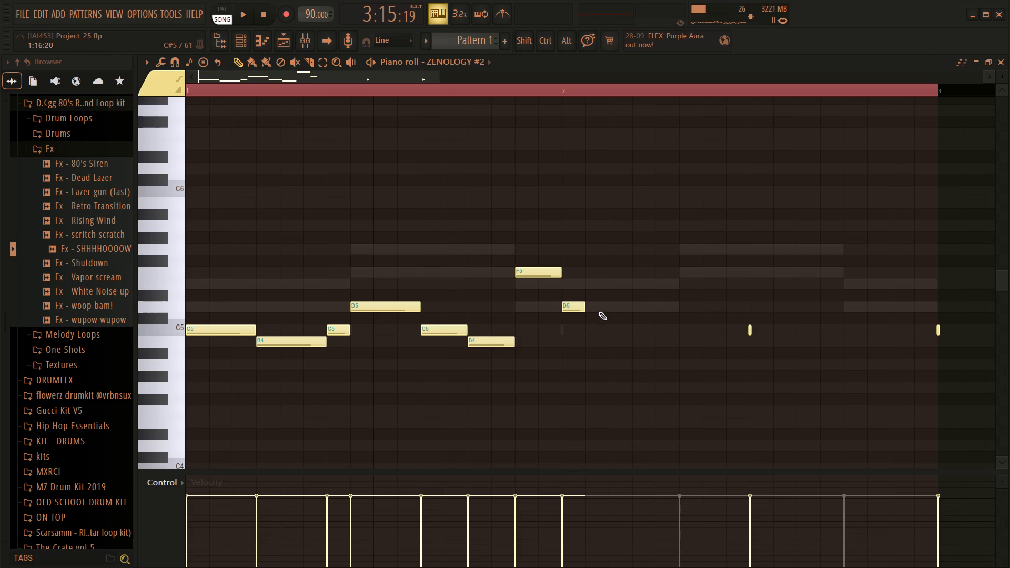
In bar 2, add one-step D5 and E5 notes at steps 3 and 4, followed by a three-step D5 at step 5.
{"action": "left_click_drag", "start_coordinate": [632, 304], "coordinate": [613, 304]}
{"action": "left_click_drag", "start_coordinate": [681, 283], "coordinate": [654, 286]}
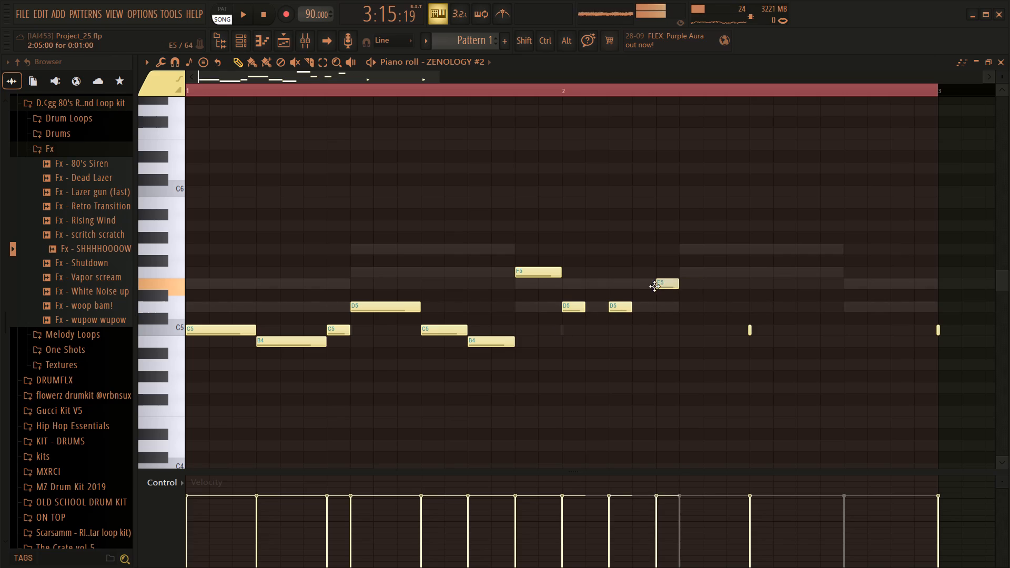
{"action": "left_click_drag", "start_coordinate": [654, 286], "coordinate": [640, 286]}
{"action": "left_click_drag", "start_coordinate": [715, 296], "coordinate": [676, 308]}
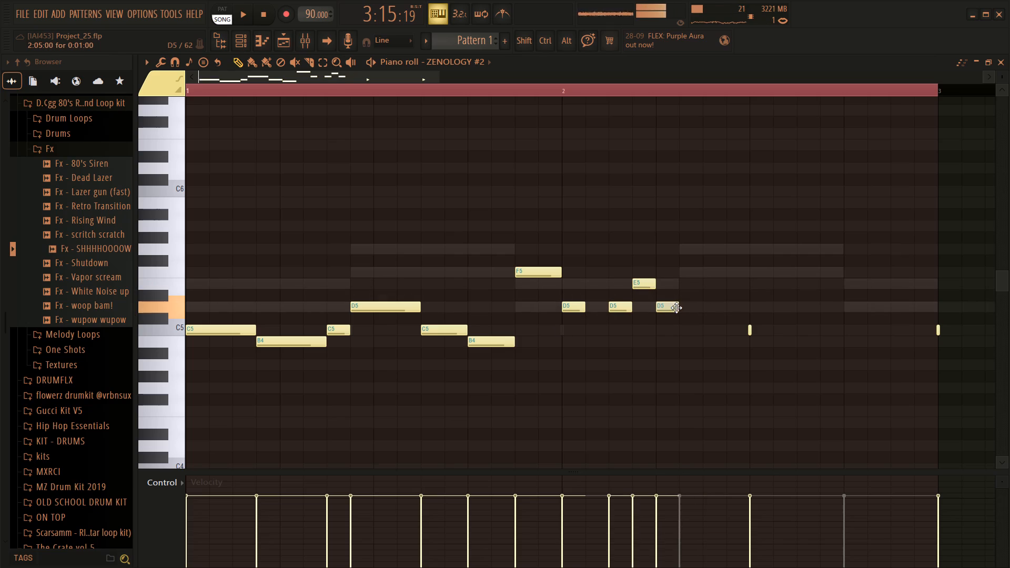
{"action": "left_click_drag", "start_coordinate": [676, 308], "coordinate": [674, 309]}
{"action": "left_click_drag", "start_coordinate": [674, 309], "coordinate": [715, 311]}
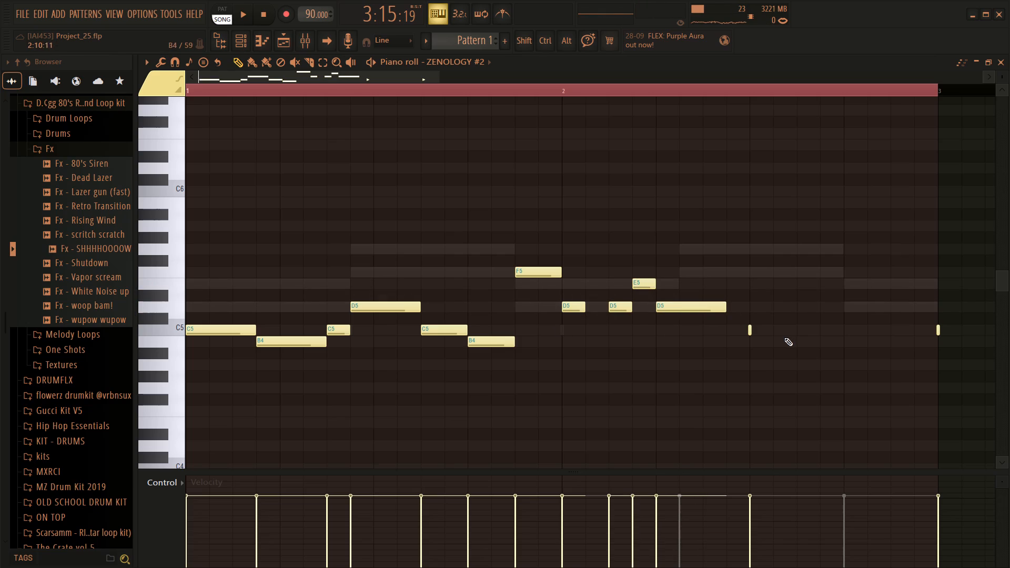
Move the remaining C5 hit inside bar 2 to step 8 and lengthen it to two steps.
{"action": "left_click_drag", "start_coordinate": [748, 329], "coordinate": [727, 332]}
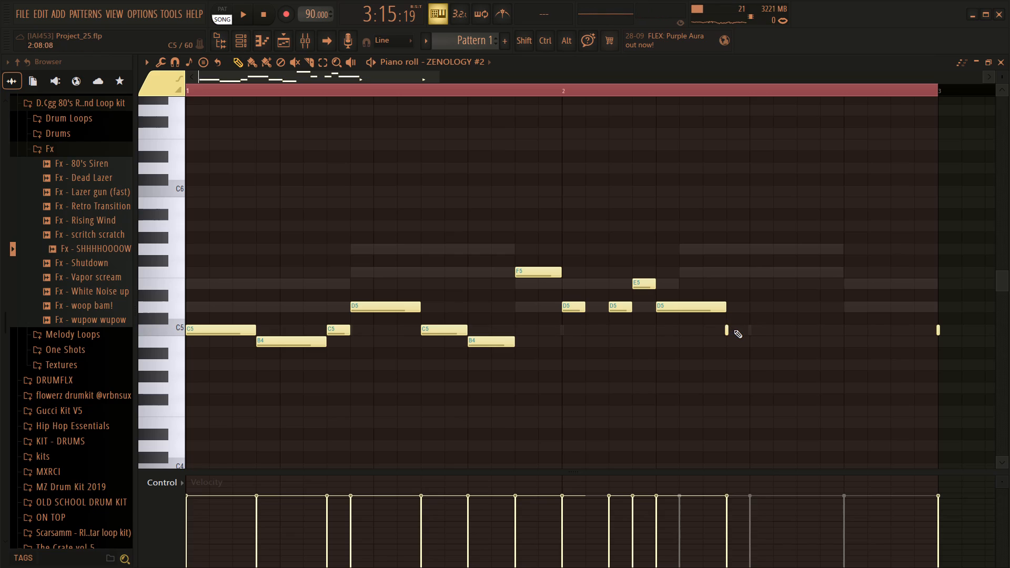
{"action": "left_click_drag", "start_coordinate": [729, 330], "coordinate": [769, 331]}
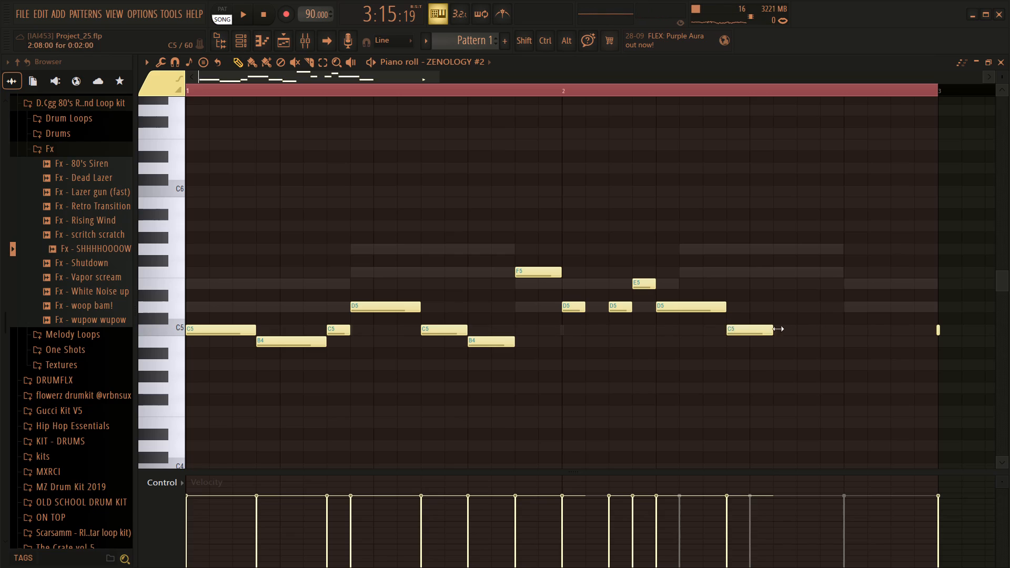
Add one-step notes in bar 2: B4 at steps 10 and 11, and D5 at step 12.
{"action": "left_click_drag", "start_coordinate": [819, 306], "coordinate": [773, 343]}
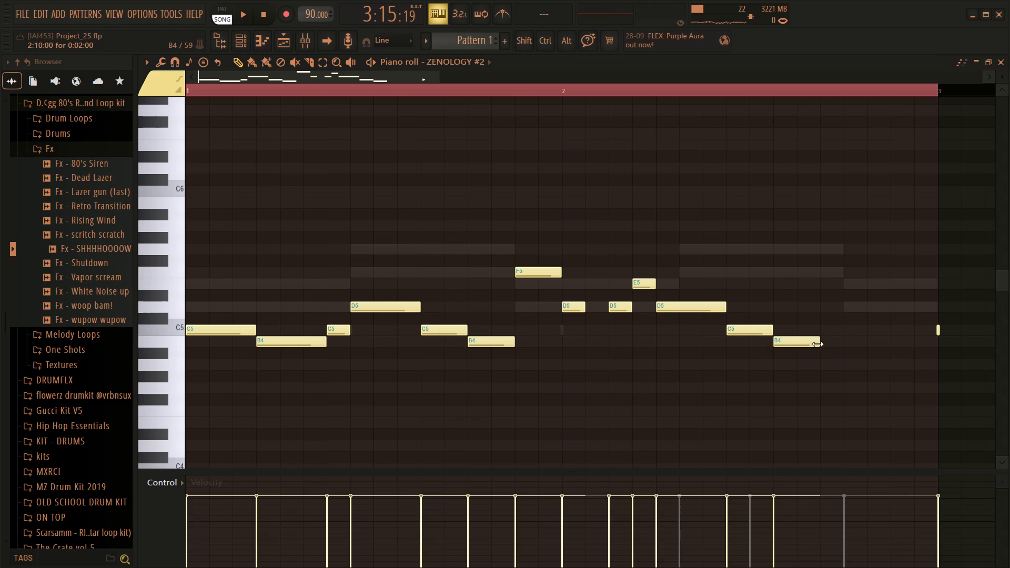
{"action": "left_click_drag", "start_coordinate": [817, 344], "coordinate": [801, 345]}
{"action": "left_click_drag", "start_coordinate": [827, 341], "coordinate": [818, 343]}
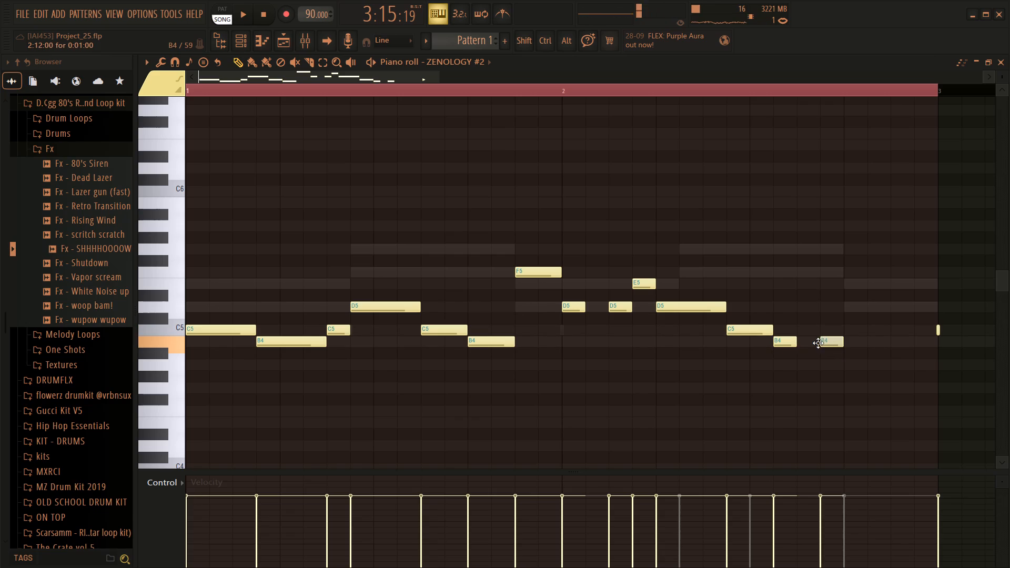
{"action": "left_click_drag", "start_coordinate": [818, 343], "coordinate": [813, 343]}
{"action": "left_click_drag", "start_coordinate": [846, 331], "coordinate": [826, 310]}
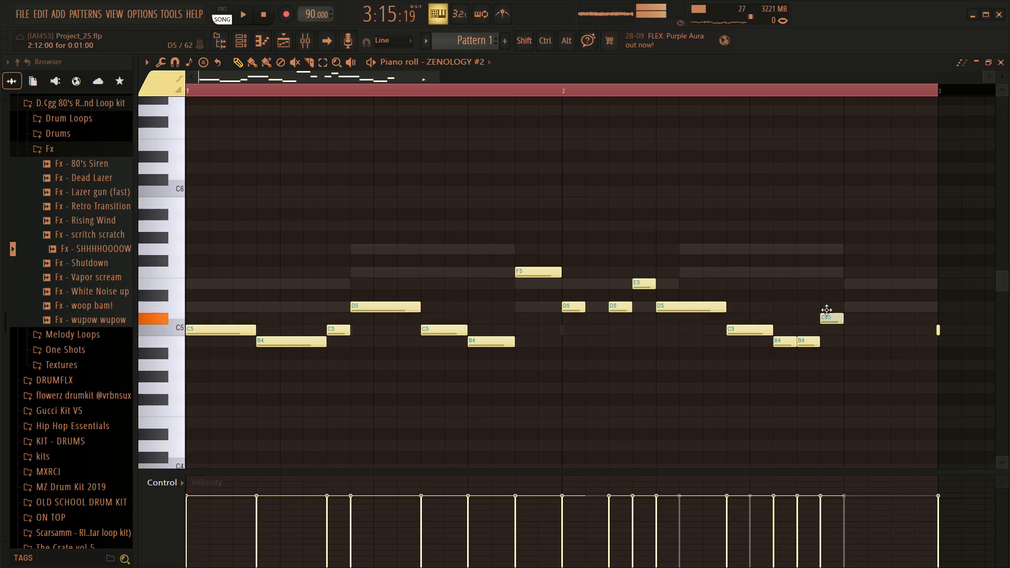
{"action": "left_click_drag", "start_coordinate": [826, 310], "coordinate": [825, 307]}
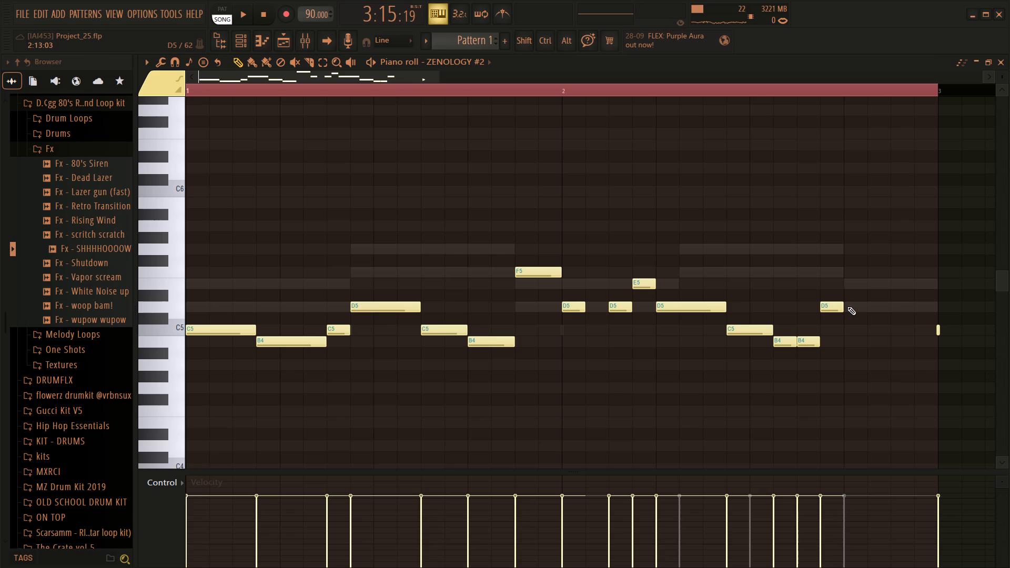
Lengthen the D5 at step 12 of bar 2 to three steps.
{"action": "left_click_drag", "start_coordinate": [843, 307], "coordinate": [897, 308]}
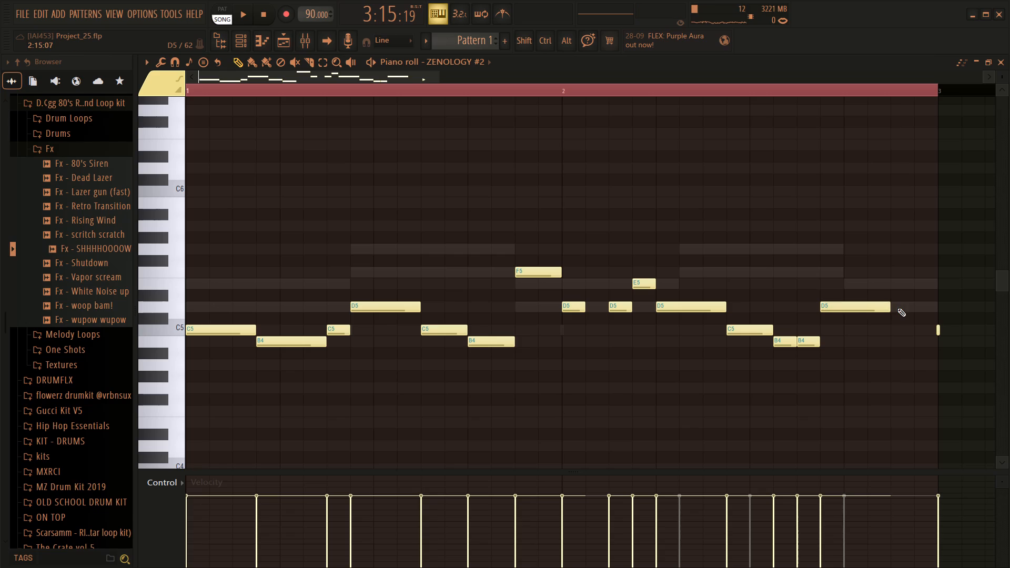
Place a two-step C5 at step 15 of bar 2 and delete the stray short C5 at the start of bar 3.
{"action": "left_click_drag", "start_coordinate": [897, 308], "coordinate": [887, 345]}
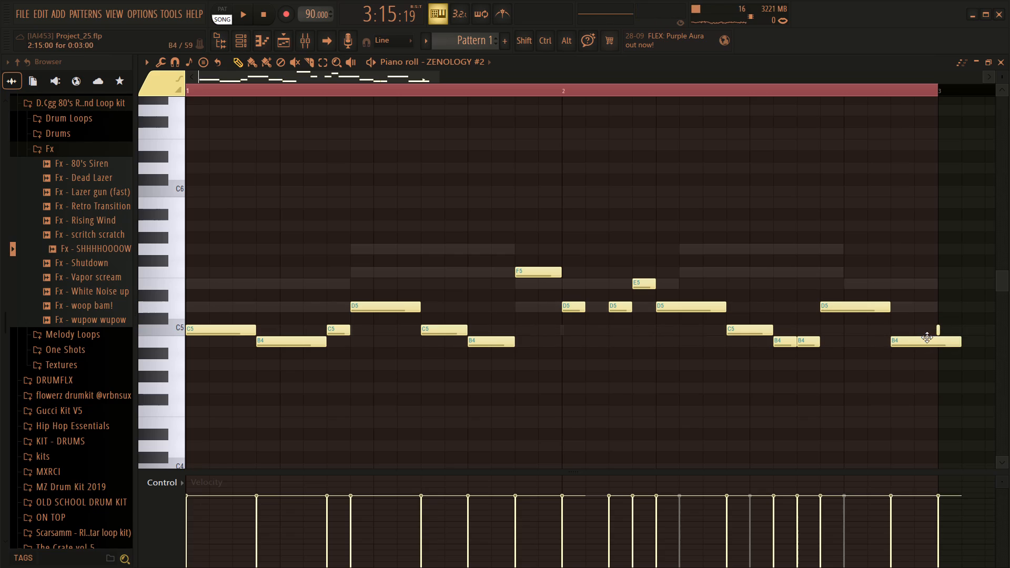
{"action": "left_click_drag", "start_coordinate": [960, 341], "coordinate": [956, 342]}
{"action": "left_click_drag", "start_coordinate": [956, 342], "coordinate": [945, 343]}
{"action": "right_click", "coordinate": [938, 329]}
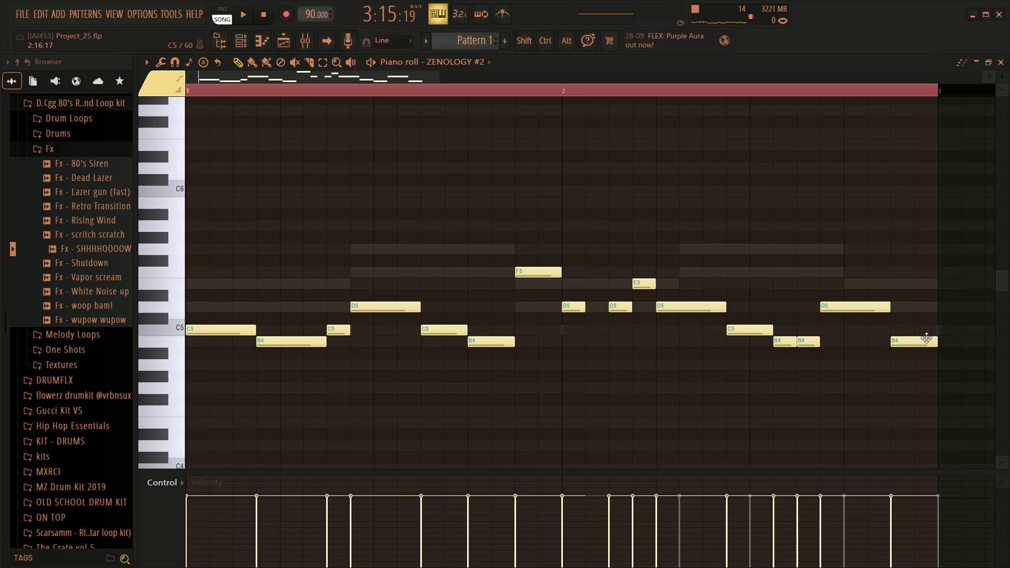
{"action": "left_click_drag", "start_coordinate": [916, 343], "coordinate": [902, 324]}
{"action": "left_click_drag", "start_coordinate": [887, 328], "coordinate": [902, 326]}
Play the ZENOLOGY #2 counter-melody from the start of bar 1 together with the arrangement.
{"action": "left_click_drag", "start_coordinate": [356, 87], "coordinate": [235, 92]}
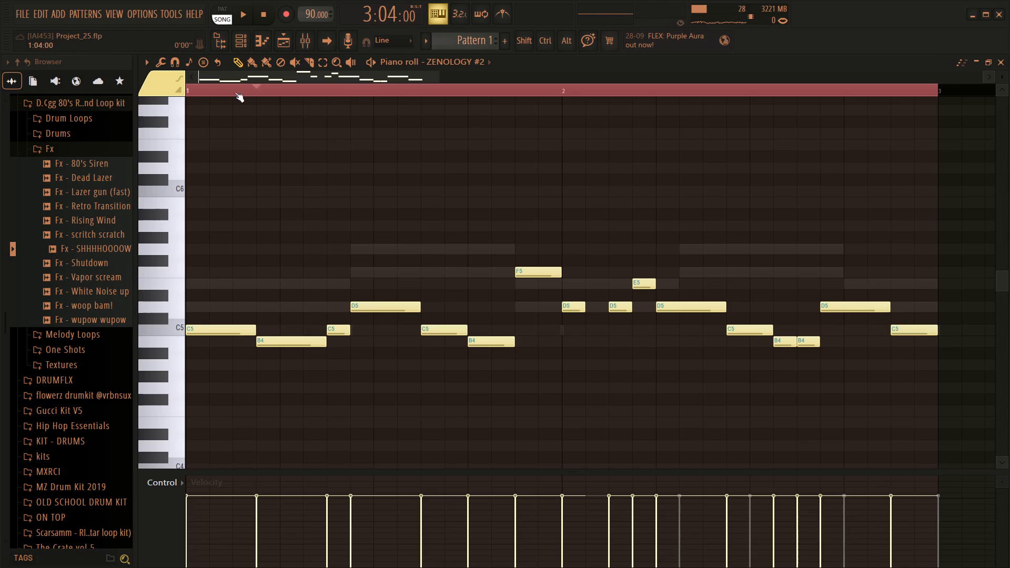
{"action": "left_click_drag", "start_coordinate": [235, 92], "coordinate": [55, 74]}
{"action": "key", "text": "space"}
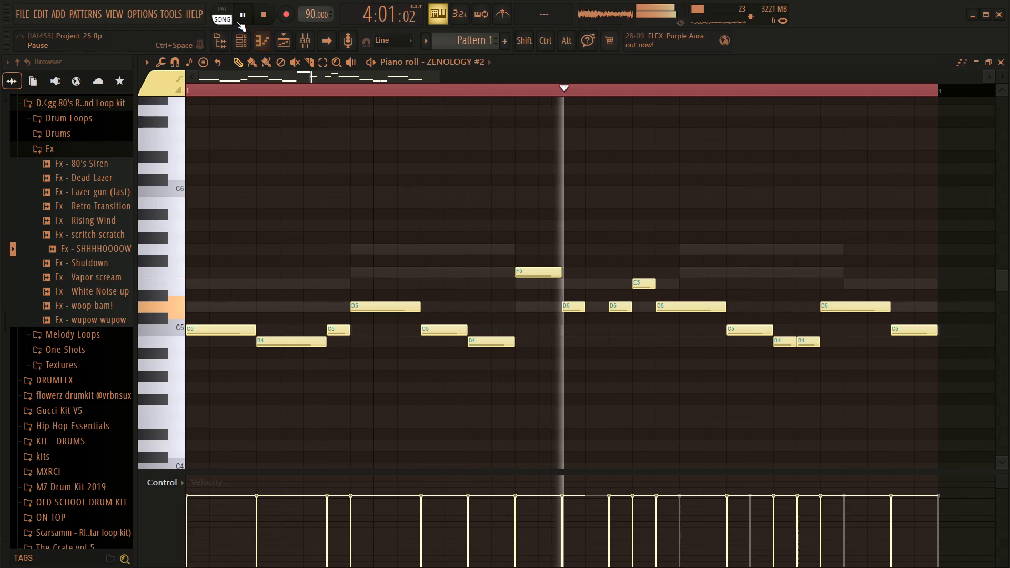
{"action": "left_click", "coordinate": [733, 67]}
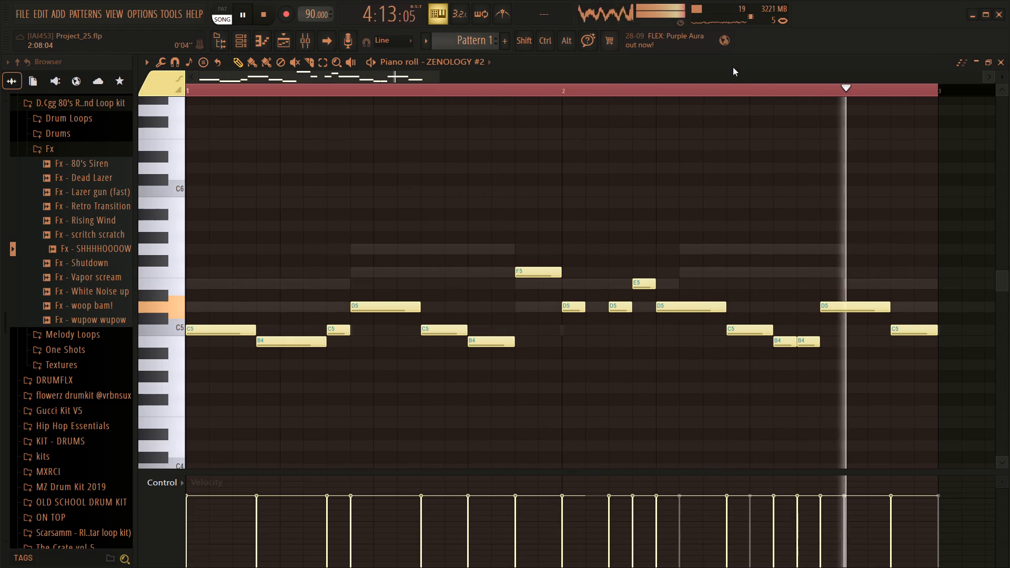
Save the project.
{"action": "key", "text": "ctrl+s"}
{"action": "key", "text": "ctrl+s"}
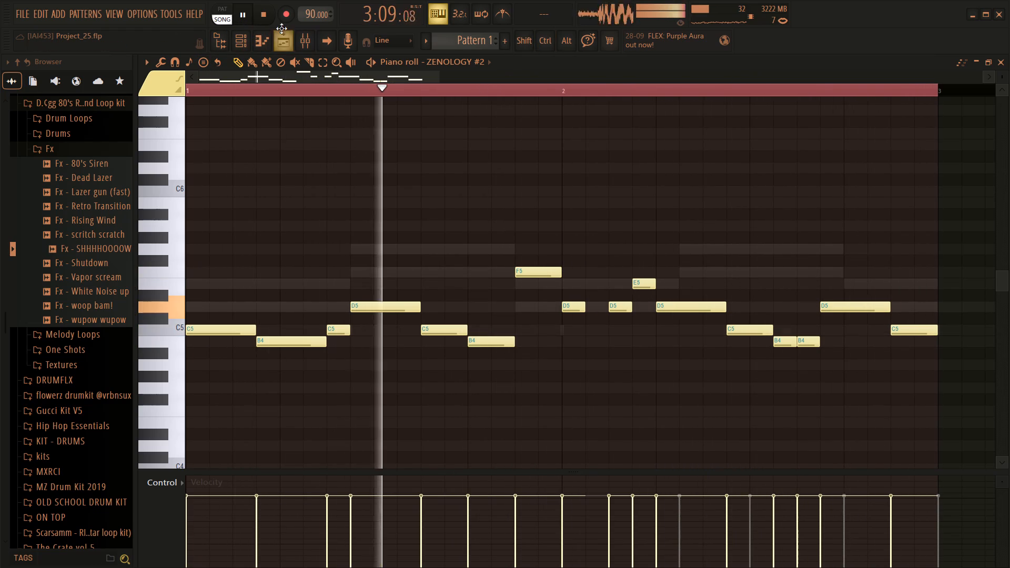
Listen to Pattern 1 briefly in pattern mode, return to song mode and pause playback.
{"action": "left_click", "coordinate": [230, 15]}
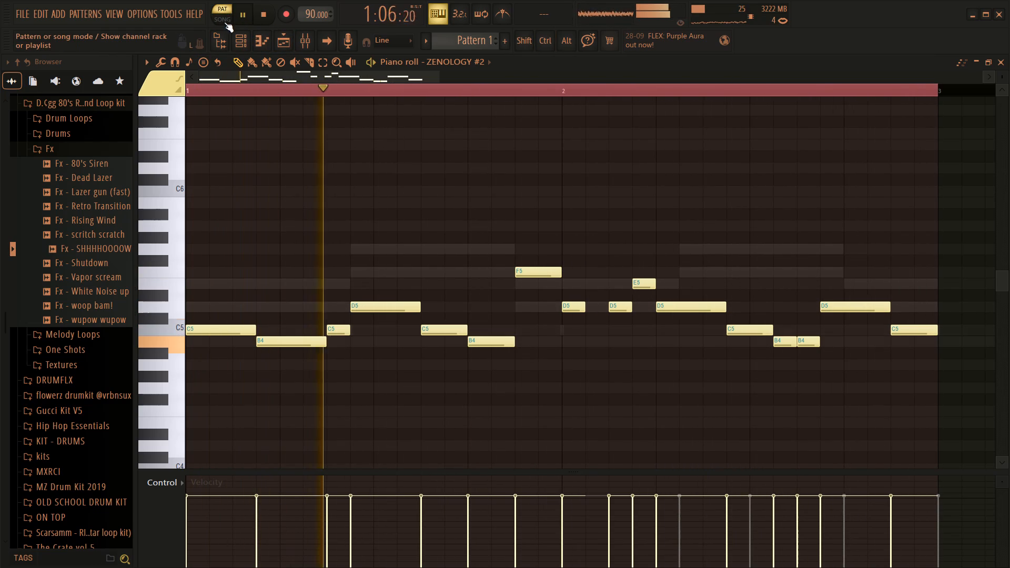
{"action": "left_click", "coordinate": [226, 21]}
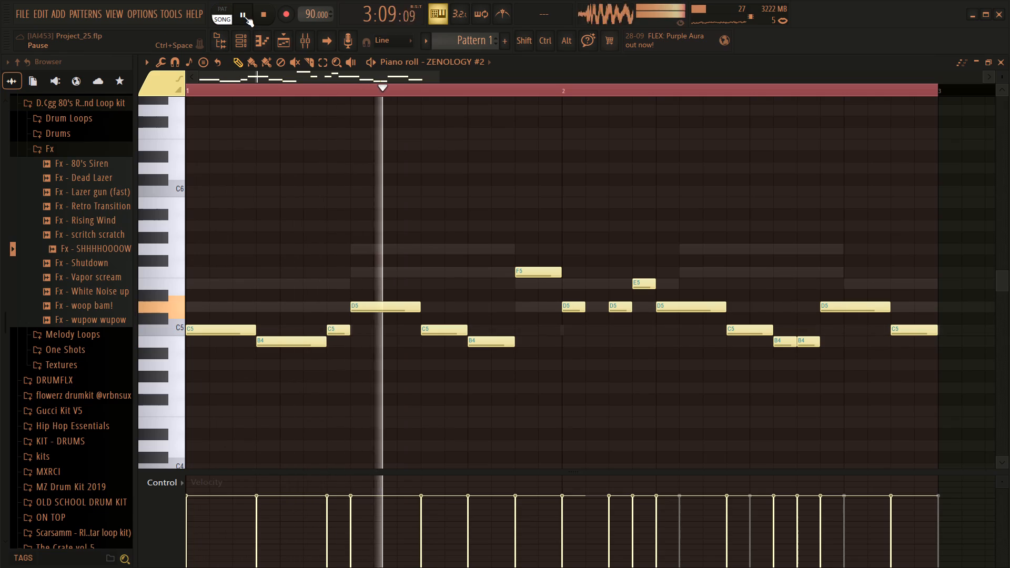
{"action": "left_click", "coordinate": [249, 23]}
Open the full generator plugin list for a new channel in the channel rack and get its search ready.
{"action": "left_click", "coordinate": [246, 36]}
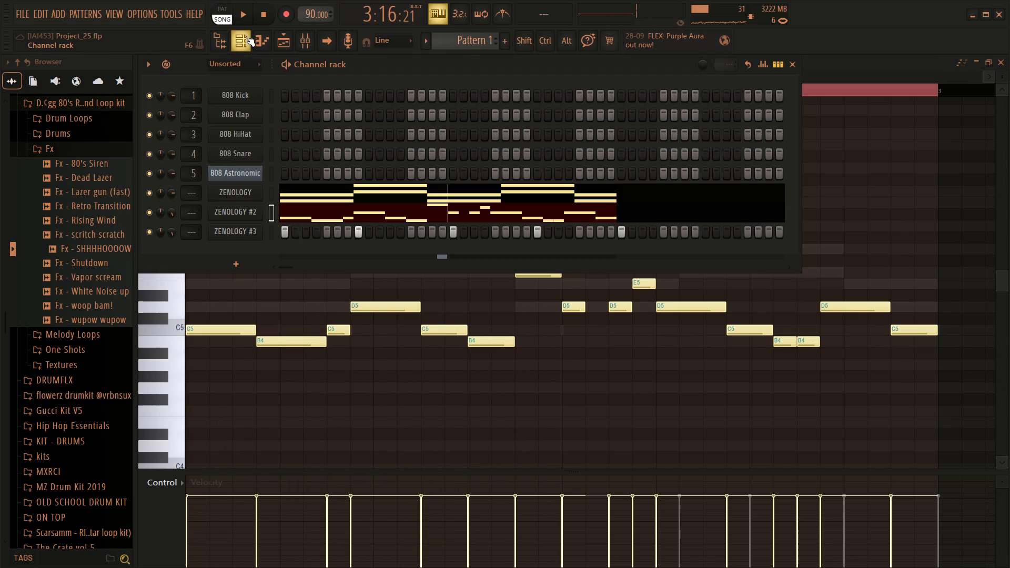
{"action": "left_click", "coordinate": [231, 262]}
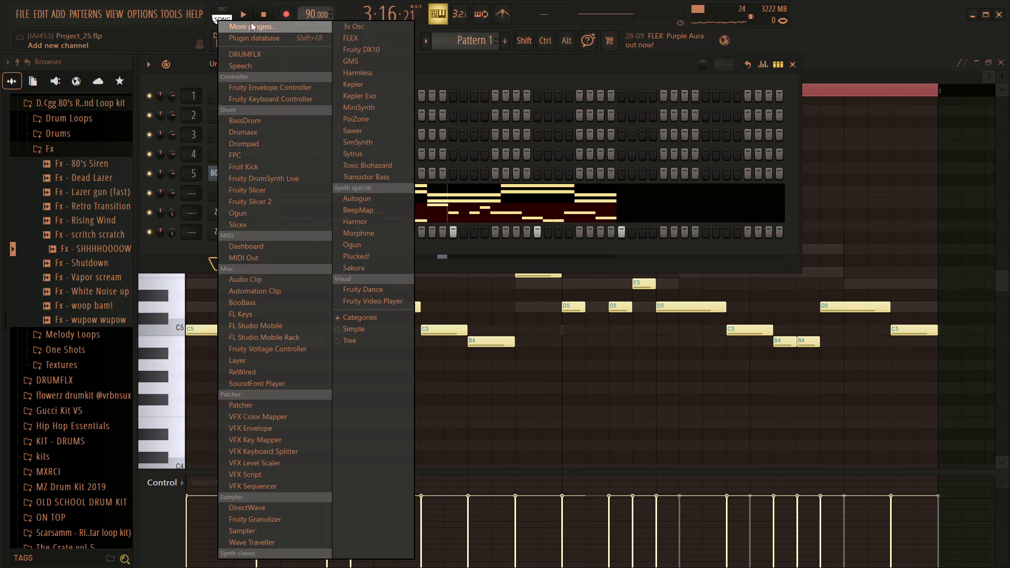
{"action": "left_click", "coordinate": [251, 23]}
{"action": "left_click", "coordinate": [474, 539]}
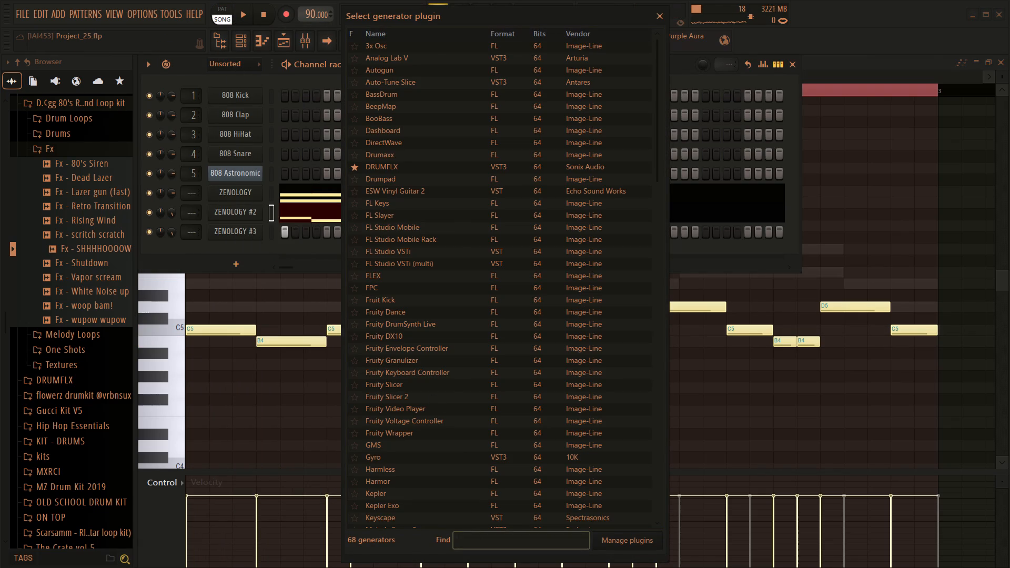
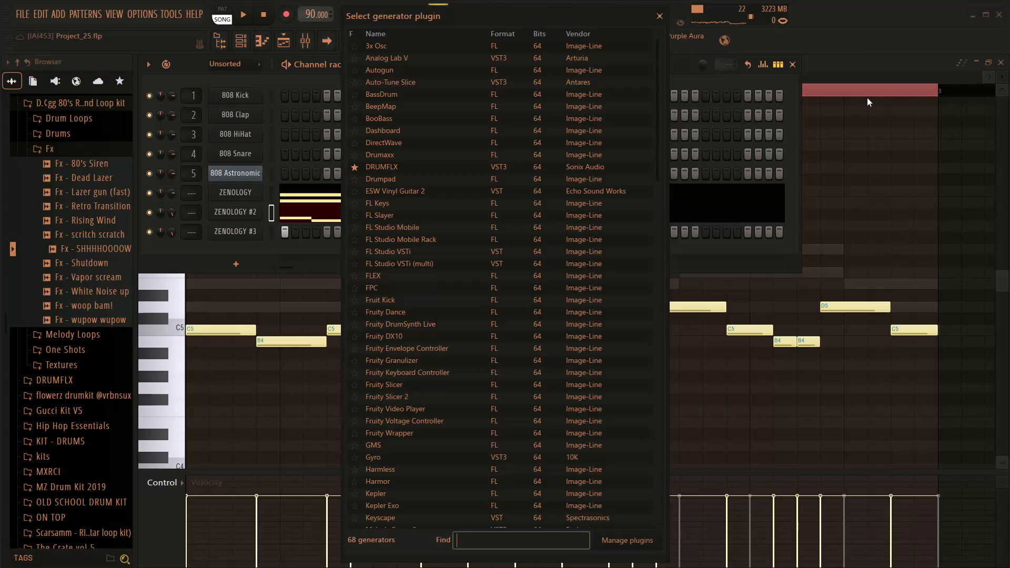
Dismiss the generator plugin list without adding a channel and close the channel rack to reveal the ZENOLOGY #2 piano roll.
{"action": "left_click", "coordinate": [860, 56]}
{"action": "left_click", "coordinate": [849, 66]}
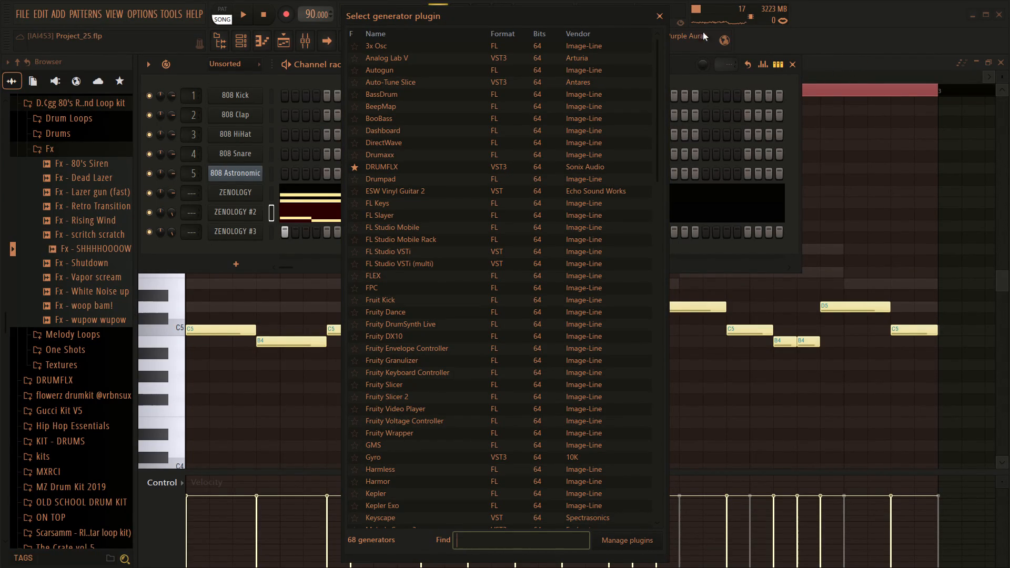
{"action": "left_click", "coordinate": [658, 13]}
{"action": "left_click", "coordinate": [827, 44]}
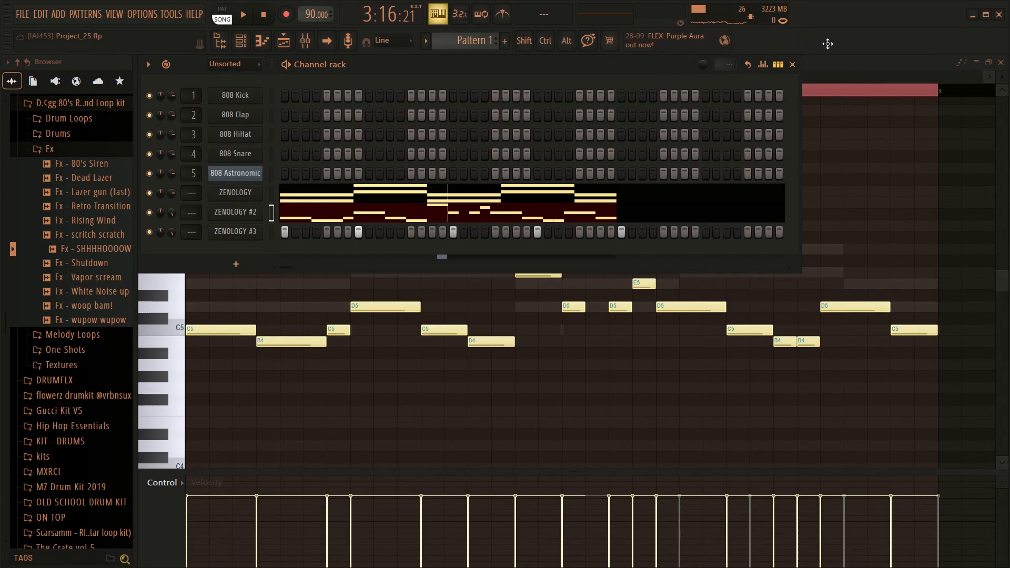
{"action": "left_click", "coordinate": [794, 70]}
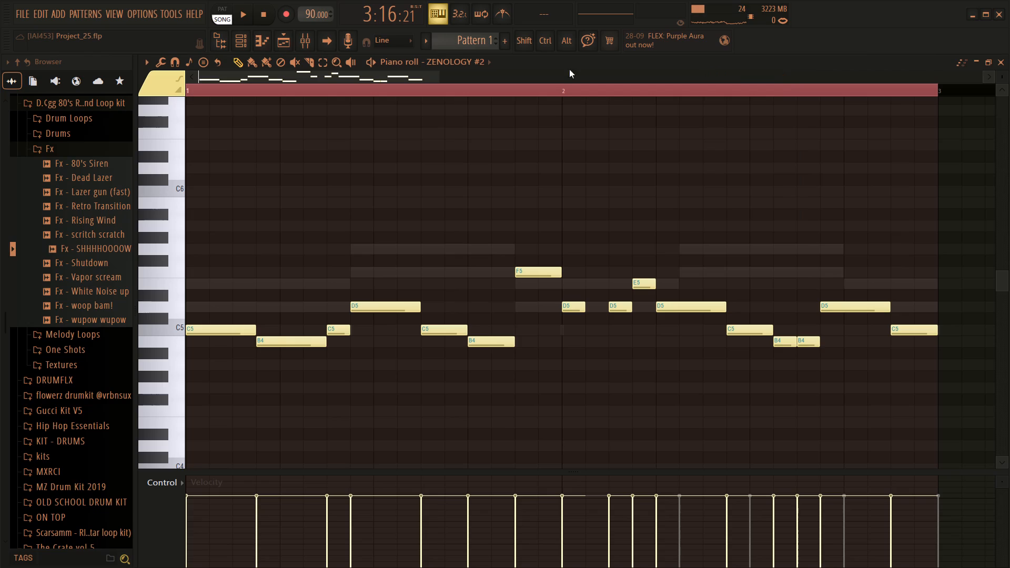
Play the ZENOLOGY #2 counter-melody from its start in song mode, review its notes, and pause playback.
{"action": "left_click_drag", "start_coordinate": [278, 96], "coordinate": [142, 111]}
{"action": "key", "text": "space"}
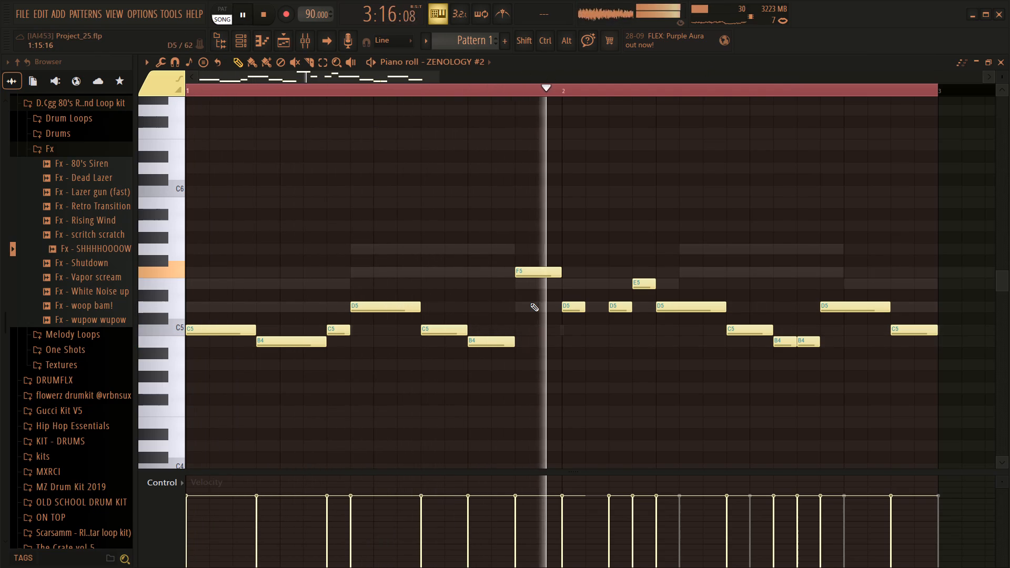
{"action": "scroll", "coordinate": [530, 303], "scroll_direction": "down", "scroll_amount": 2}
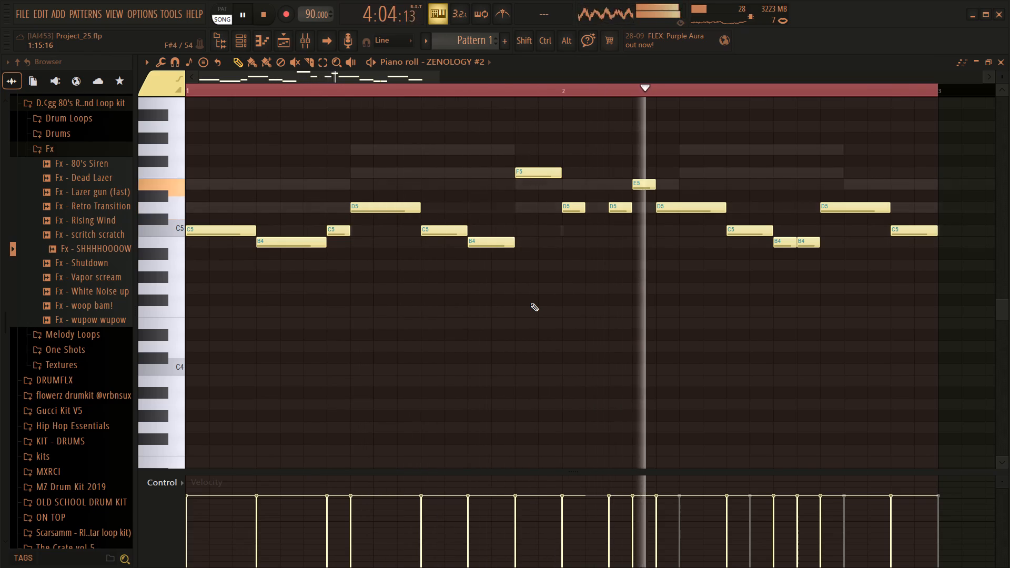
{"action": "scroll", "coordinate": [530, 303], "scroll_direction": "up", "scroll_amount": 1}
{"action": "scroll", "coordinate": [530, 303], "scroll_direction": "down", "scroll_amount": 1}
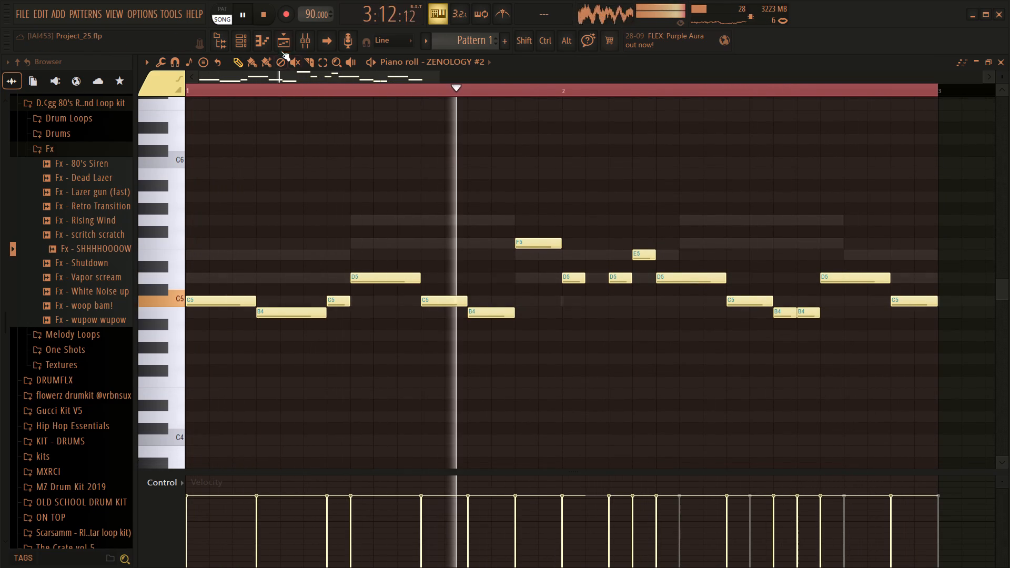
{"action": "left_click", "coordinate": [251, 23]}
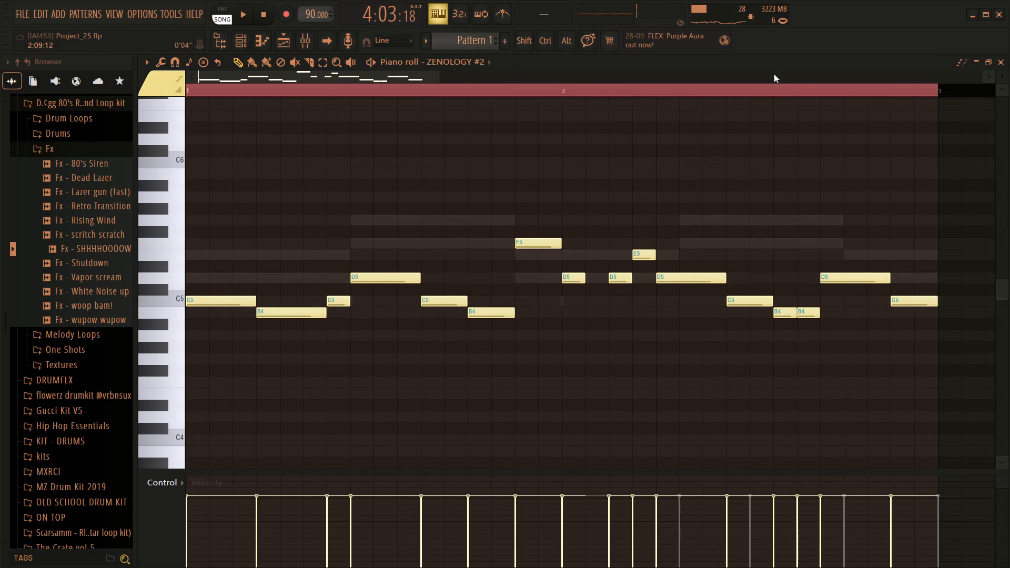
Save the project.
{"action": "left_click", "coordinate": [775, 73]}
{"action": "key", "text": "ctrl+s"}
{"action": "key", "text": "ctrl+s"}
{"action": "key", "text": "ctrl+s"}
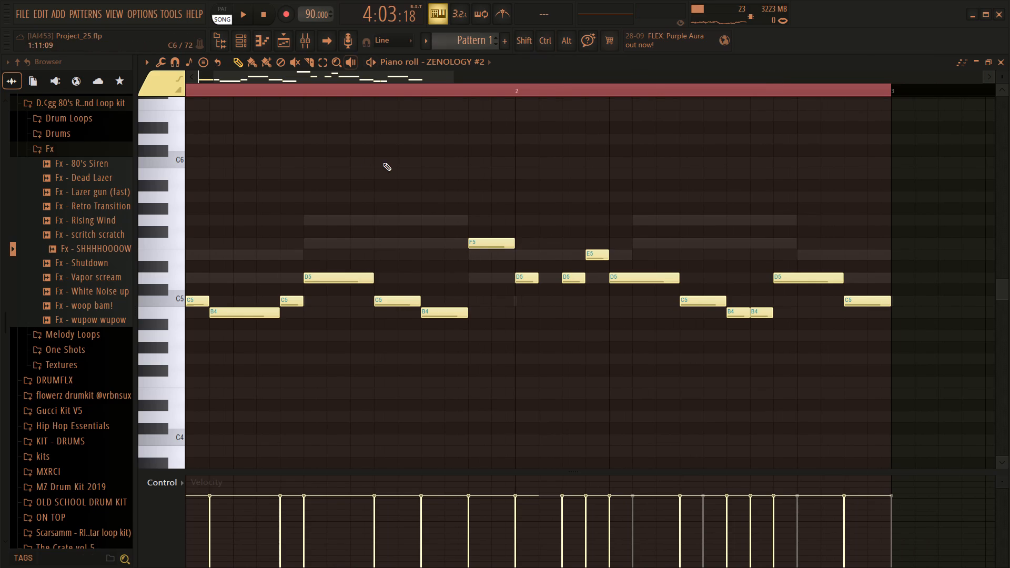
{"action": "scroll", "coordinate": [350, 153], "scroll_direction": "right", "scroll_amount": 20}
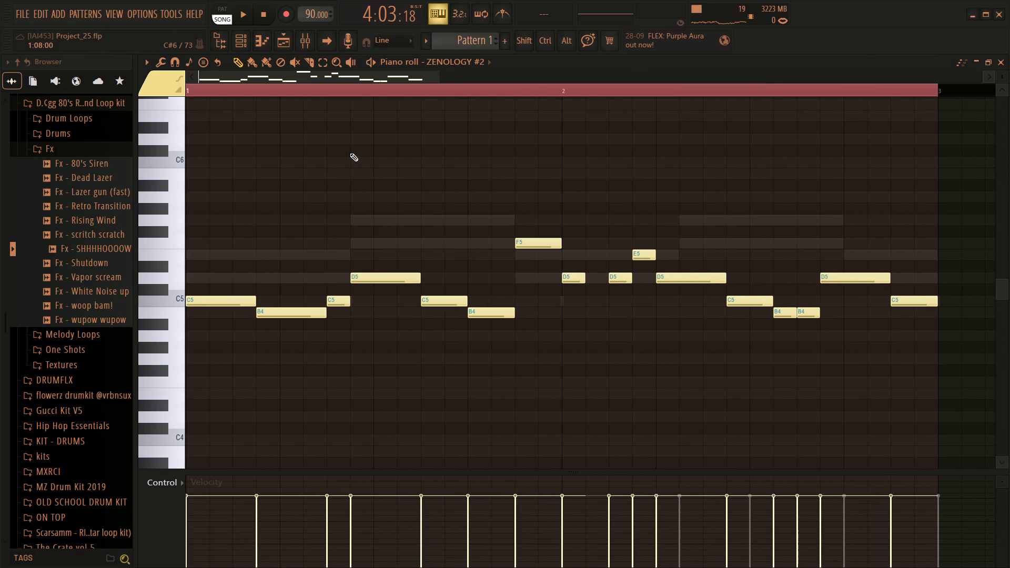
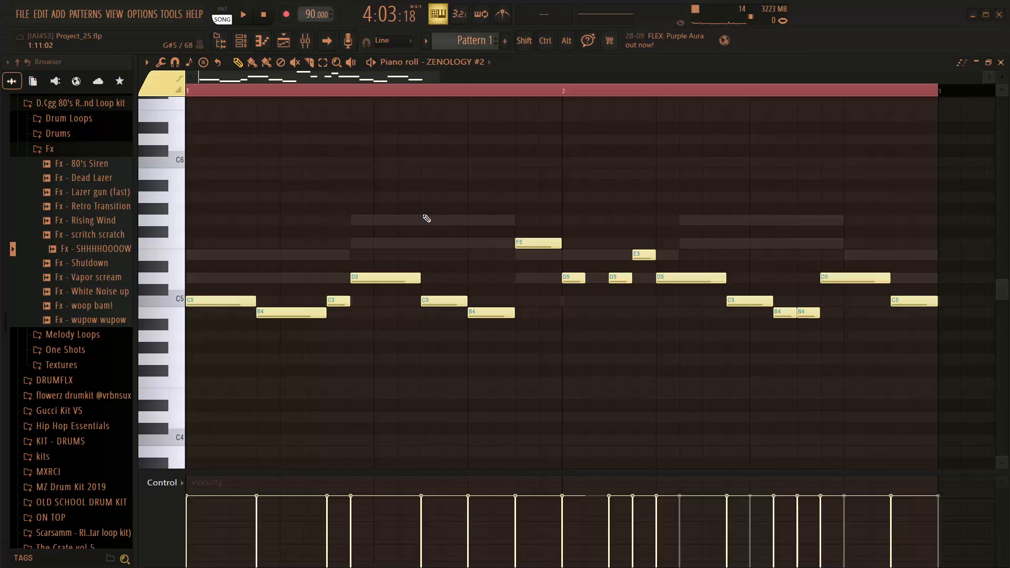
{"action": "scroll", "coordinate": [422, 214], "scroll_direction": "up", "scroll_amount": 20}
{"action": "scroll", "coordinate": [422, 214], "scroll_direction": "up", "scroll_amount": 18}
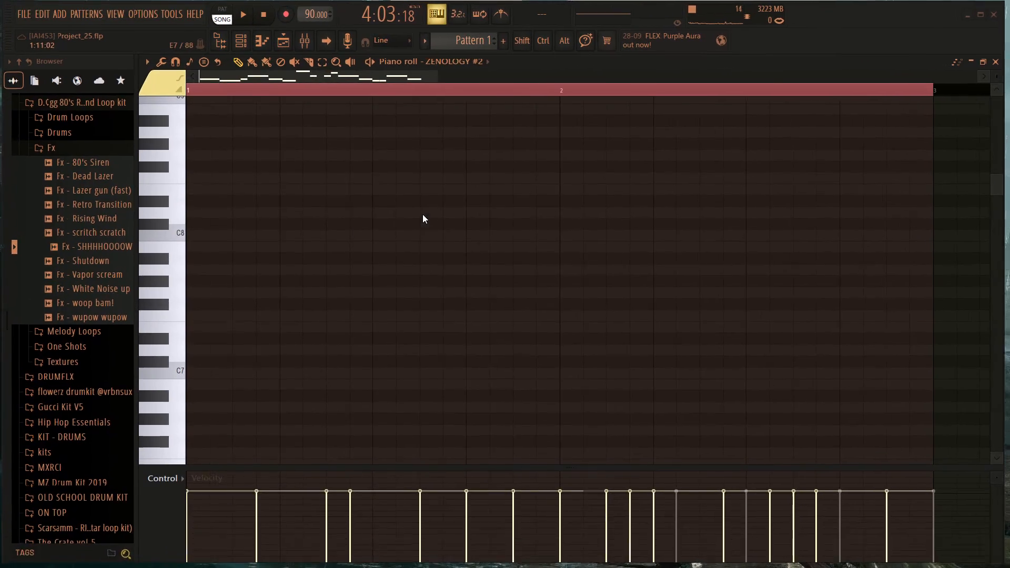